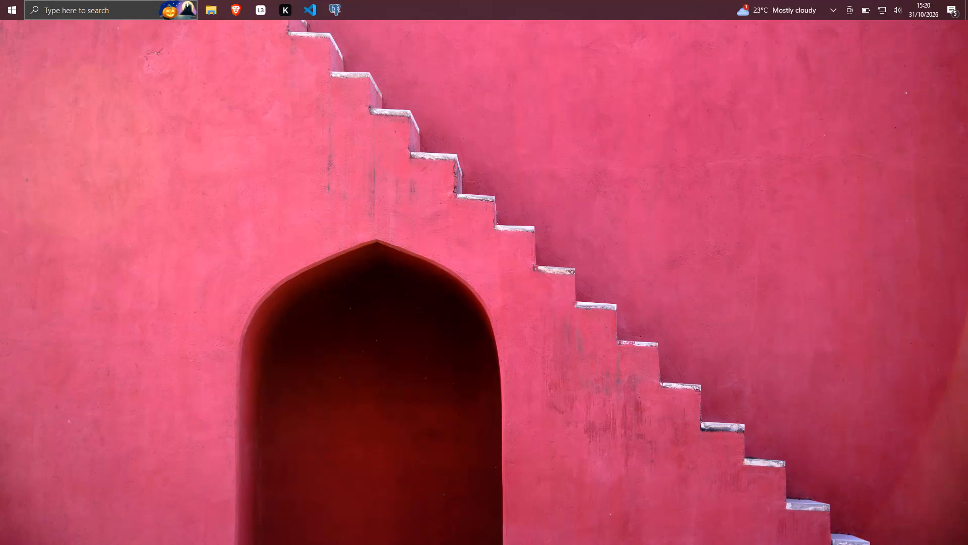
Open the Canvs.io app and maximize its window.
left_click(11, 15)
scroll(78, 170, "down", 3)
left_click(75, 122)
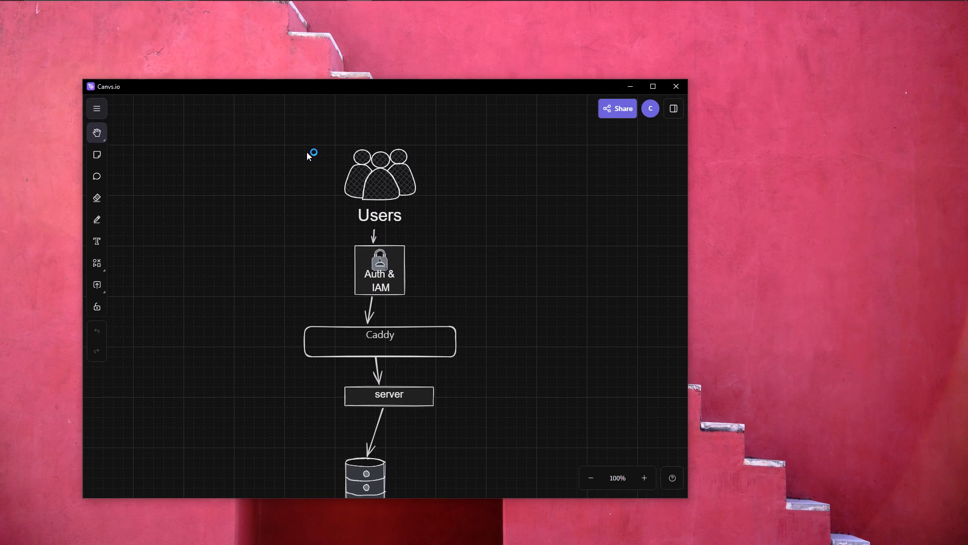
left_click(650, 81)
Create a new blank canvas without saving the existing diagram.
left_click(15, 28)
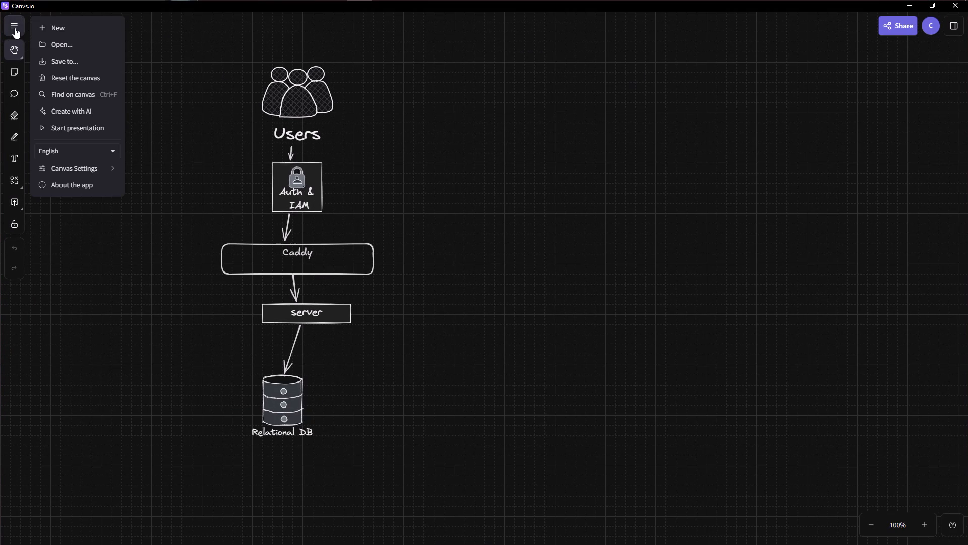
left_click(47, 27)
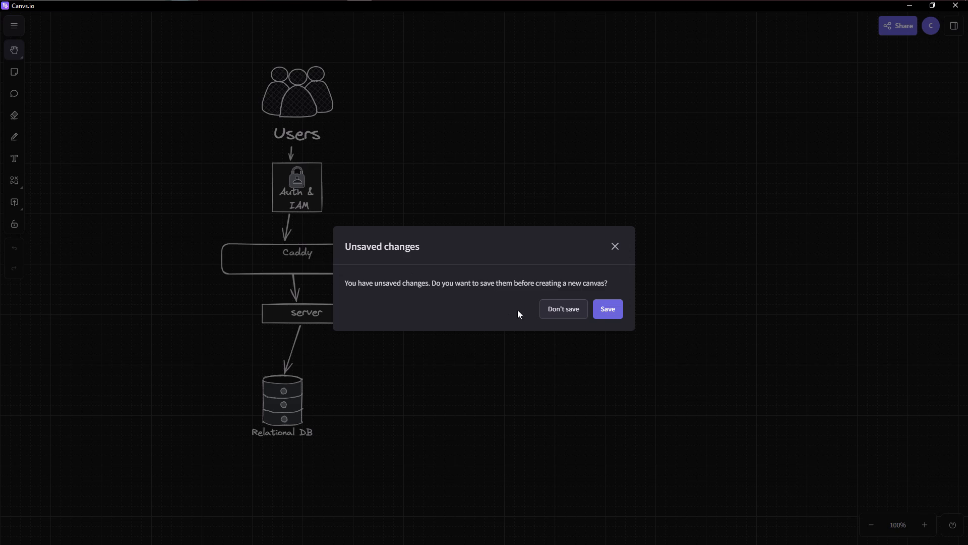
left_click(569, 311)
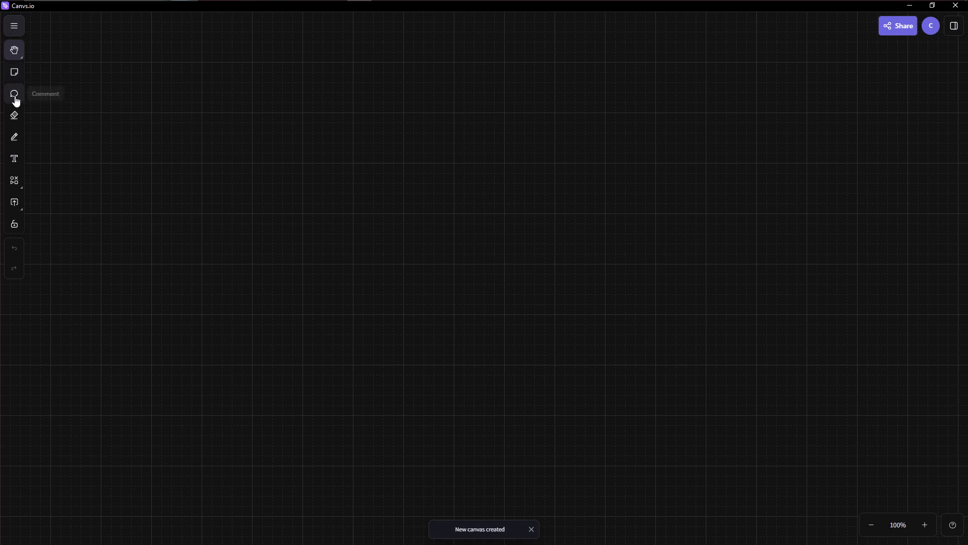
Draw a wide horizontal ellipse in the upper-left area of the canvas.
left_click(14, 171)
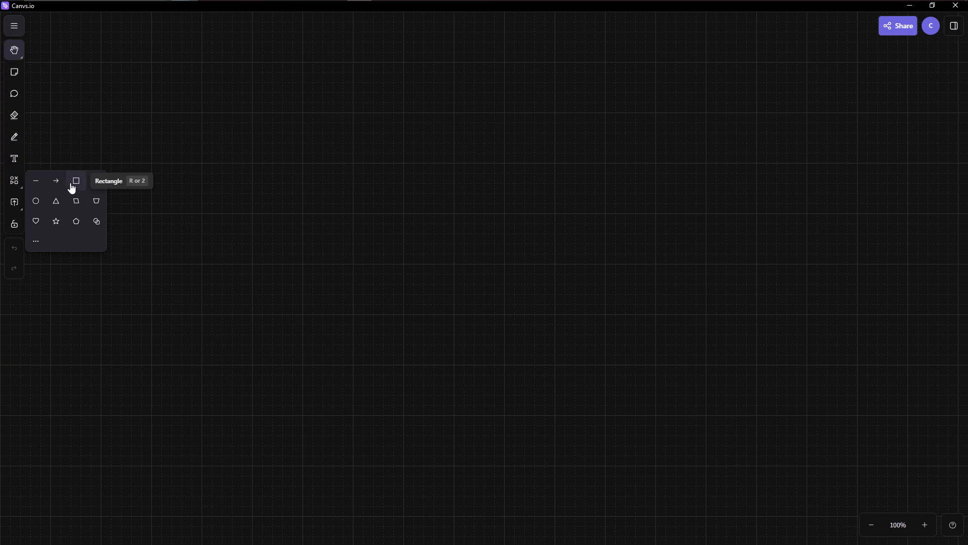
left_click(38, 201)
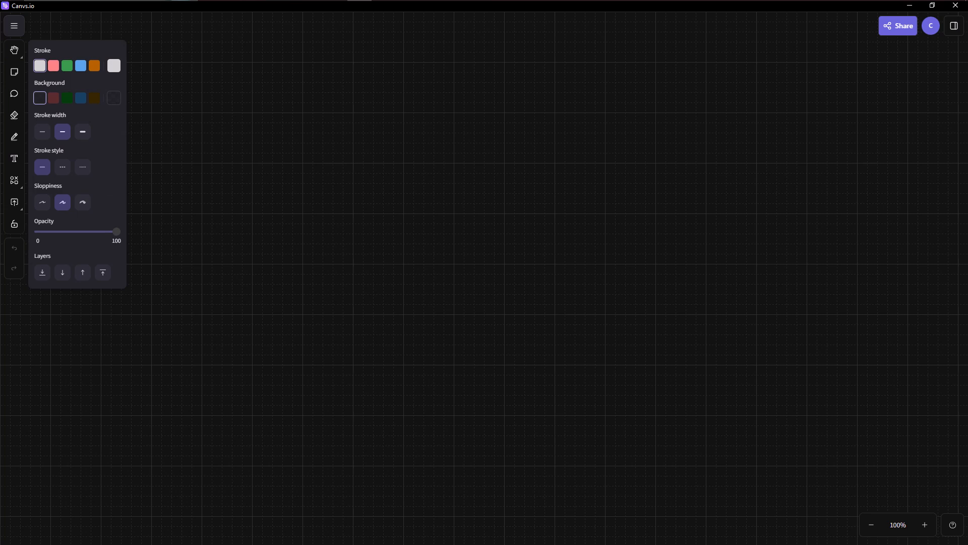
left_click_drag(159, 129, 284, 179)
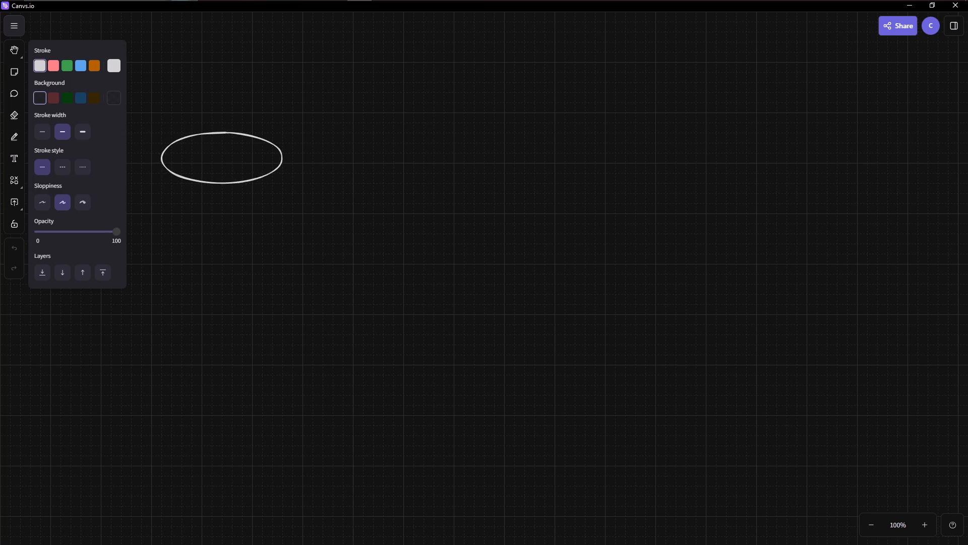
left_click_drag(284, 179, 290, 184)
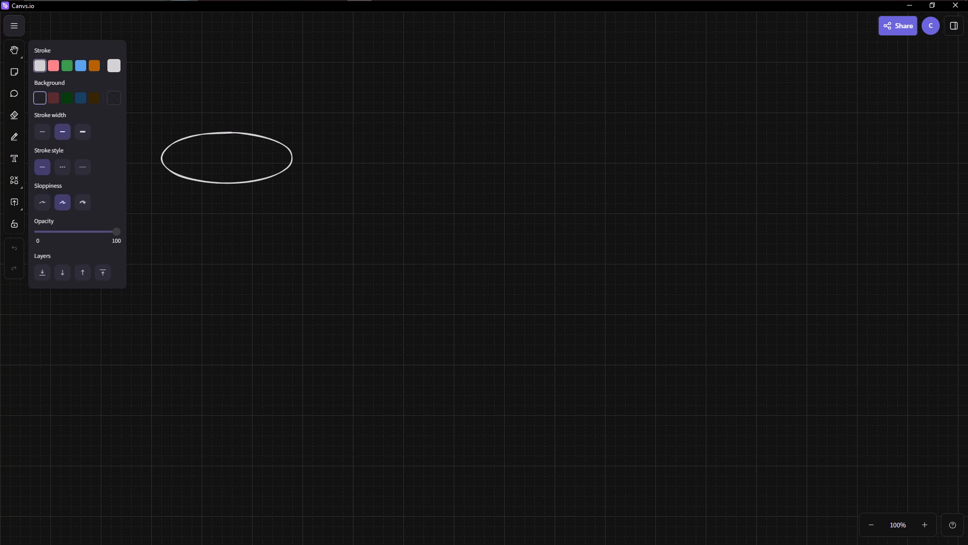
left_click_drag(290, 184, 289, 184)
Add the text label "Start" inside the ellipse.
double_click(201, 154)
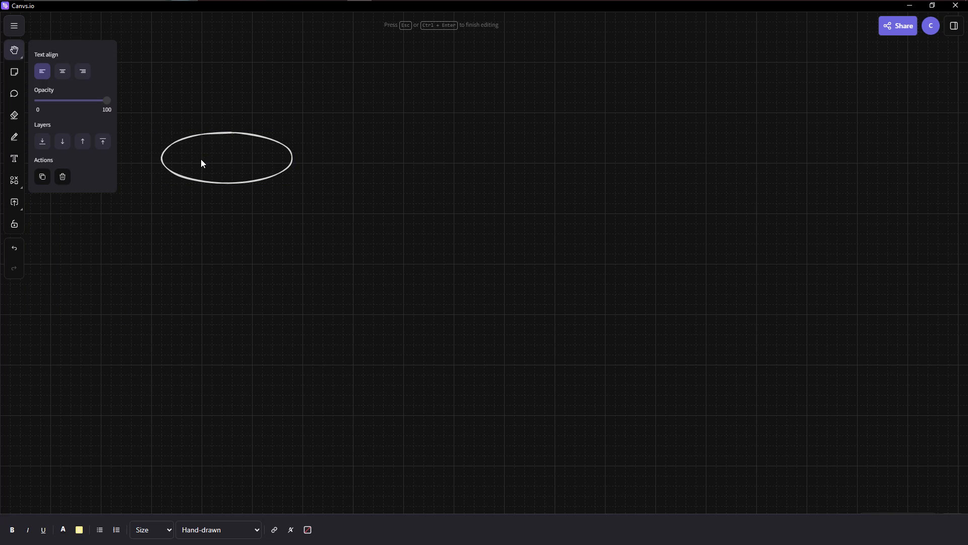
key("shift+s")
key("t")
type("art")
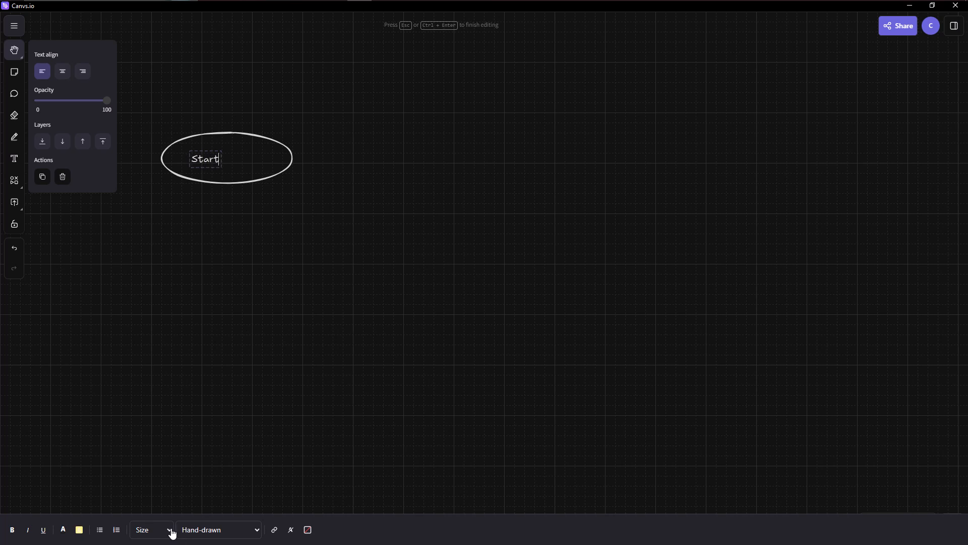
Set the font size of the whole "Start" label to 20 pt and finish editing the text.
left_click(170, 528)
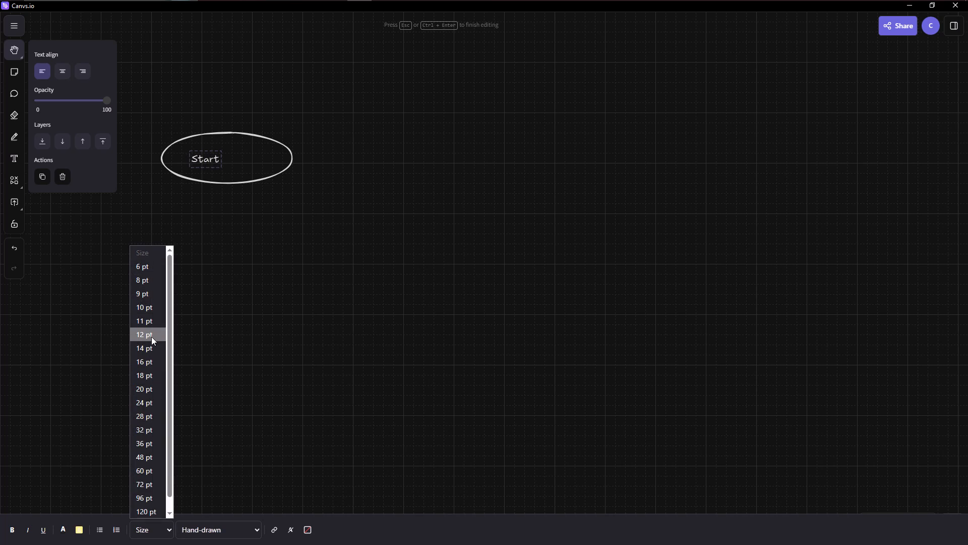
left_click(151, 337)
left_click(147, 528)
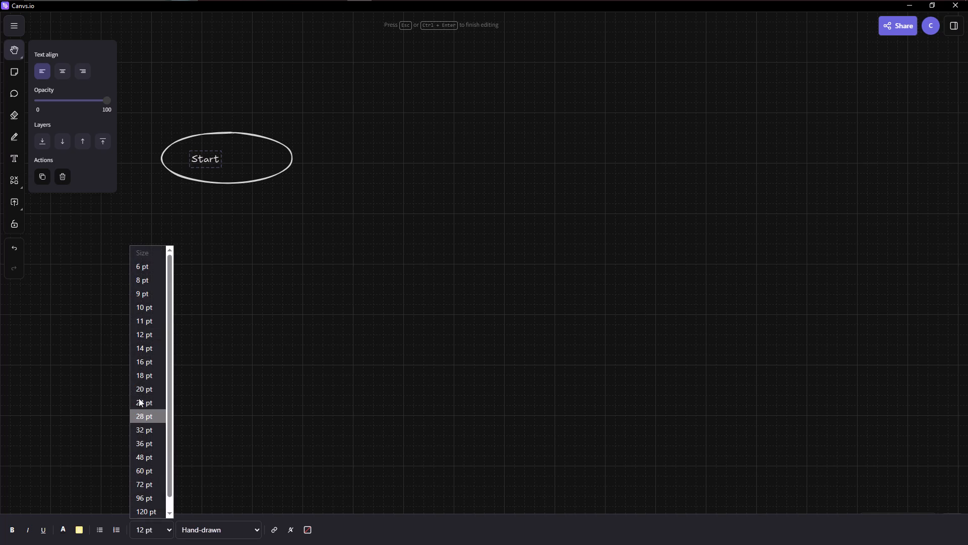
left_click(141, 385)
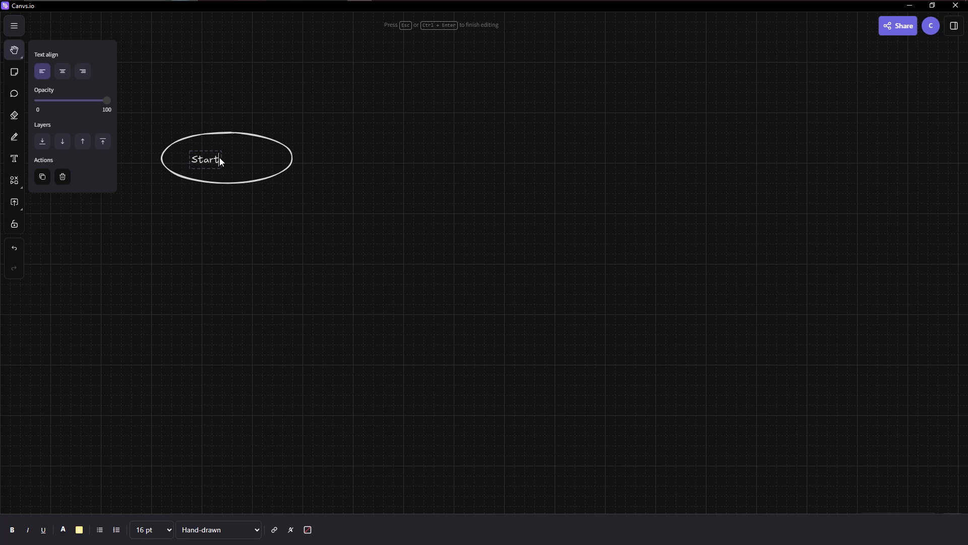
left_click_drag(212, 160, 205, 160)
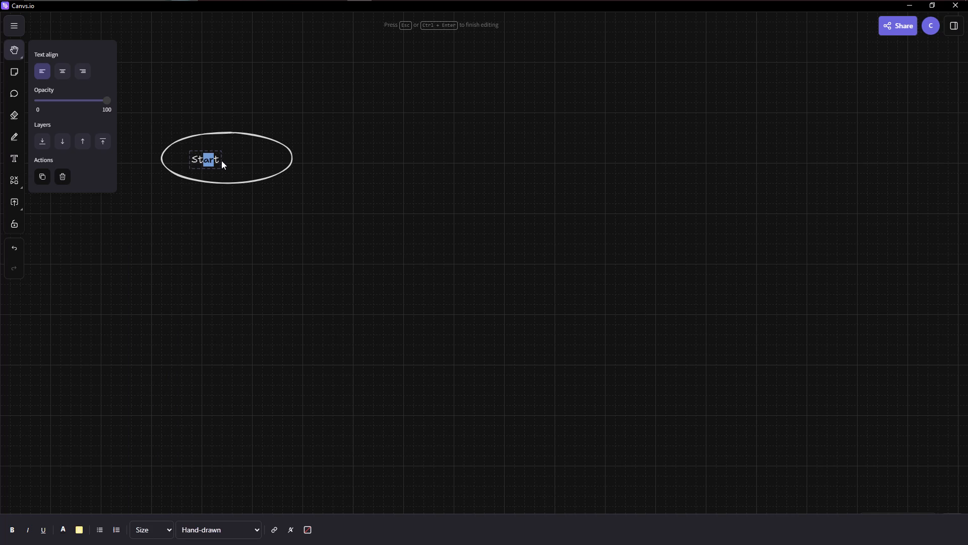
left_click_drag(221, 160, 210, 160)
left_click_drag(210, 160, 228, 165)
left_click(210, 160)
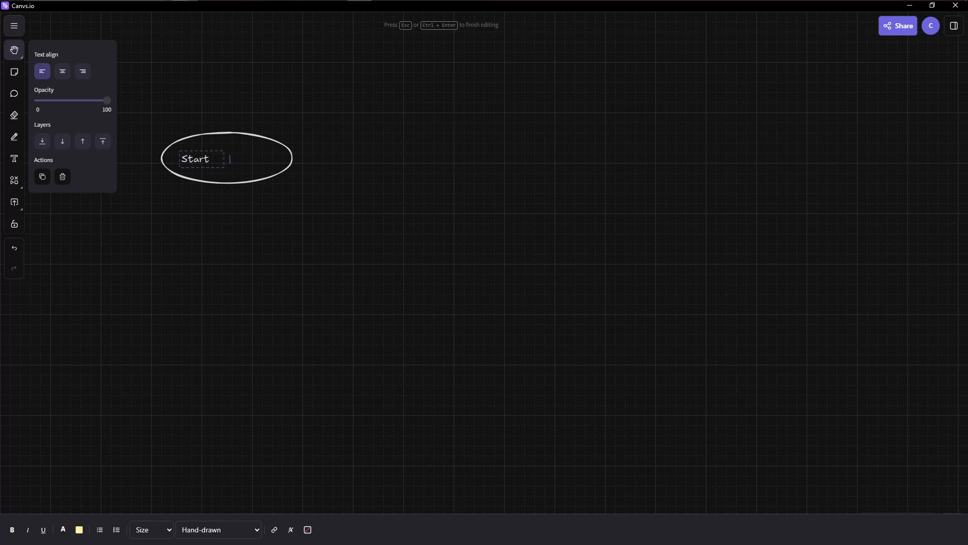
left_click_drag(210, 162, 184, 156)
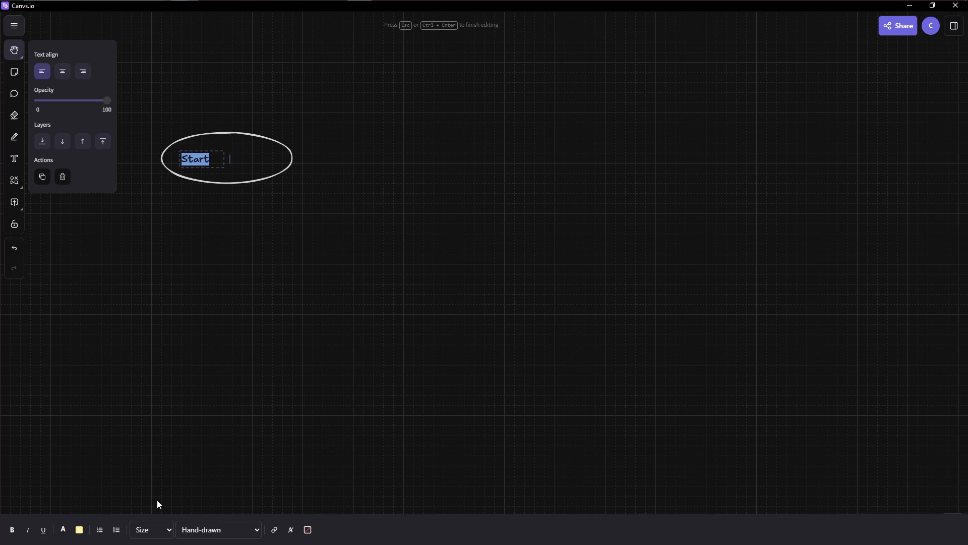
left_click(159, 531)
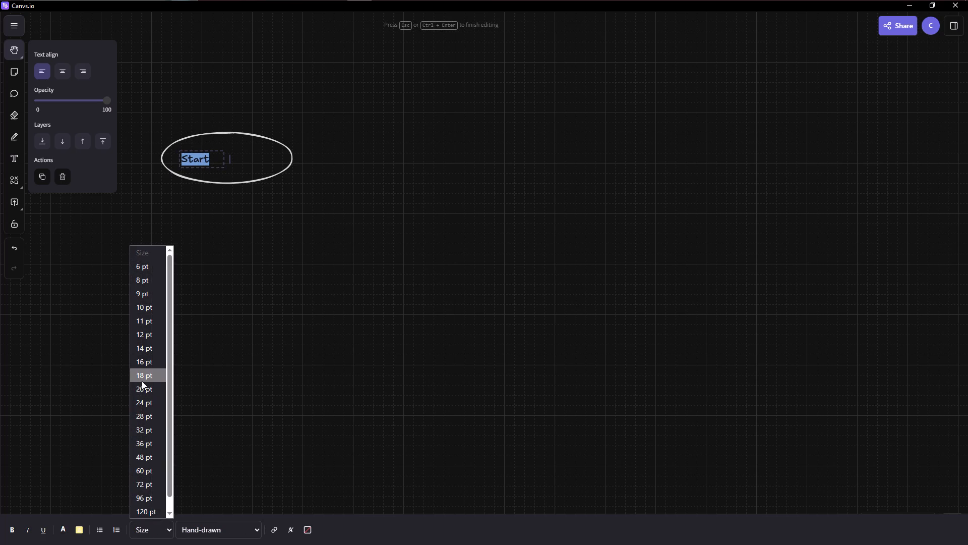
left_click(142, 383)
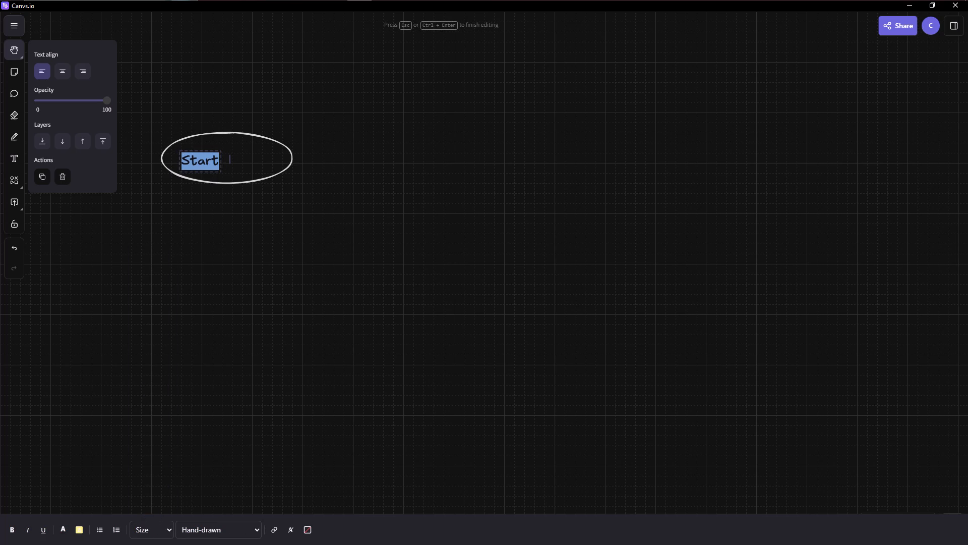
left_click(208, 159)
left_click(237, 154)
Move the "Start" label to roughly the centre of the ellipse and deselect it.
left_click(212, 160)
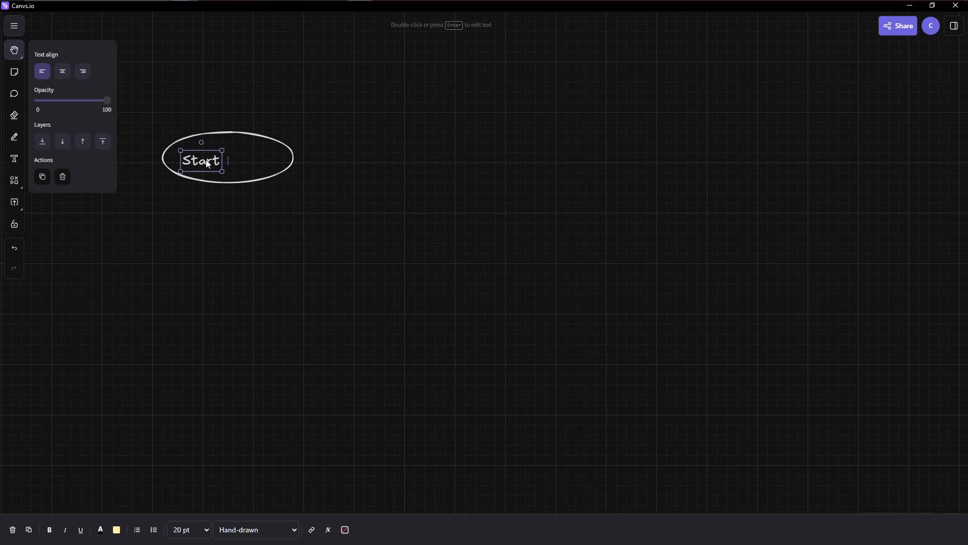
left_click_drag(206, 159, 231, 158)
left_click(177, 212)
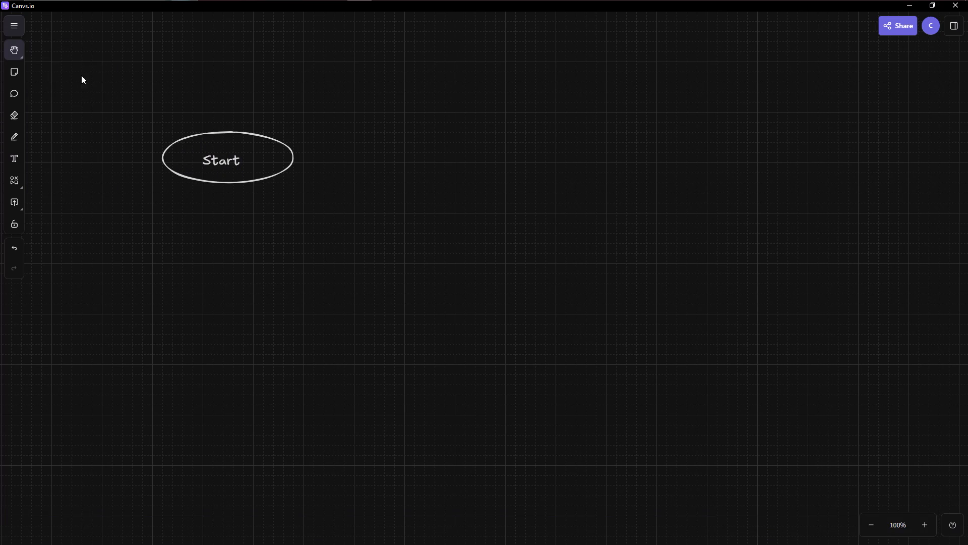
Draw a horizontal arrow leading rightward from the right edge of the Start ellipse.
left_click(13, 175)
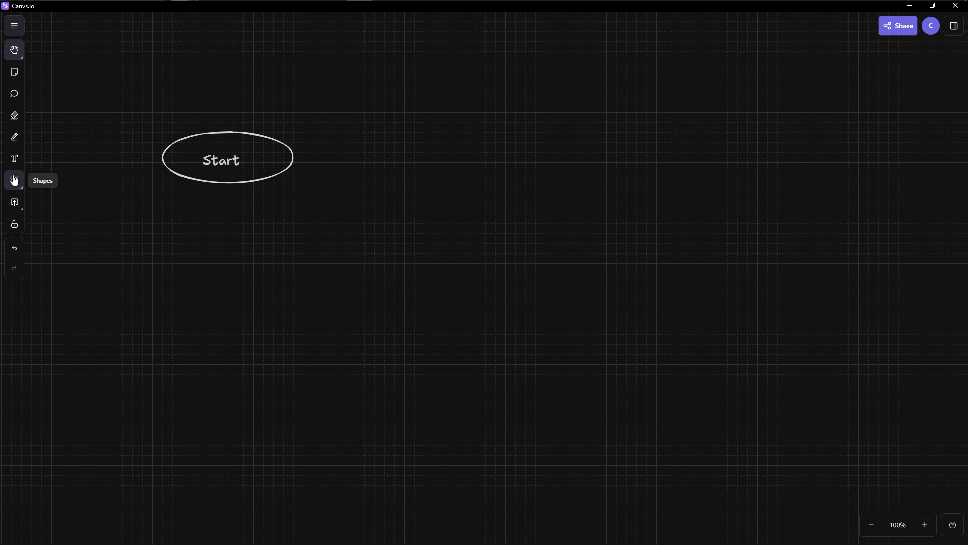
left_click(56, 180)
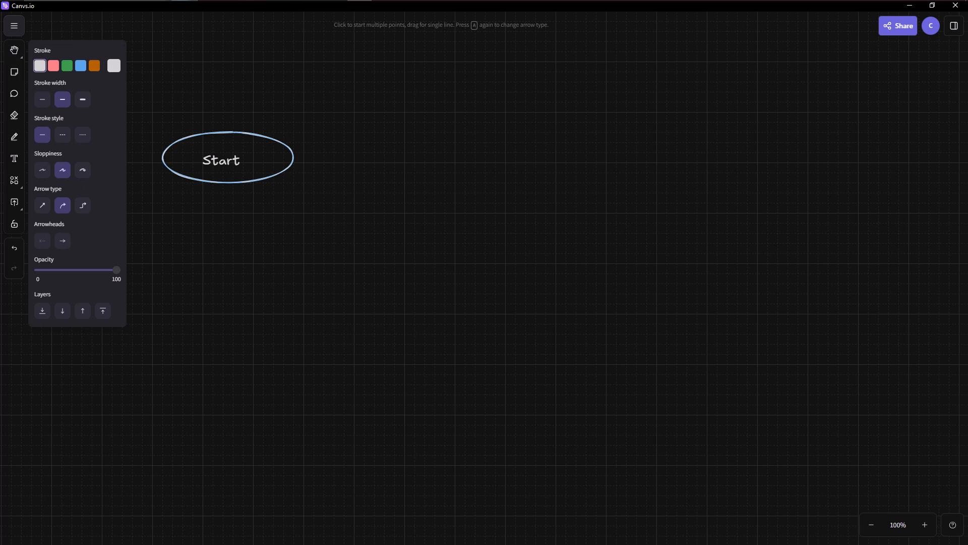
left_click(293, 157)
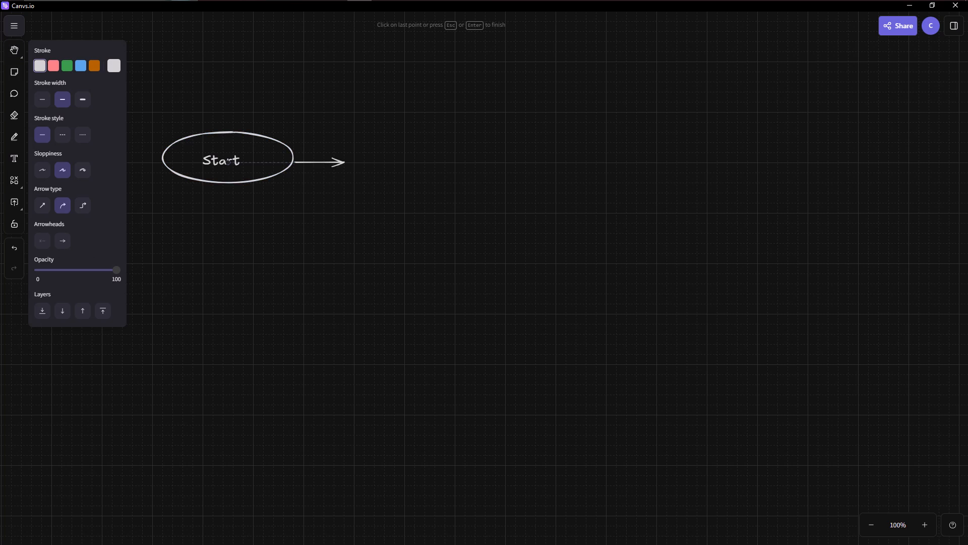
left_click(379, 166)
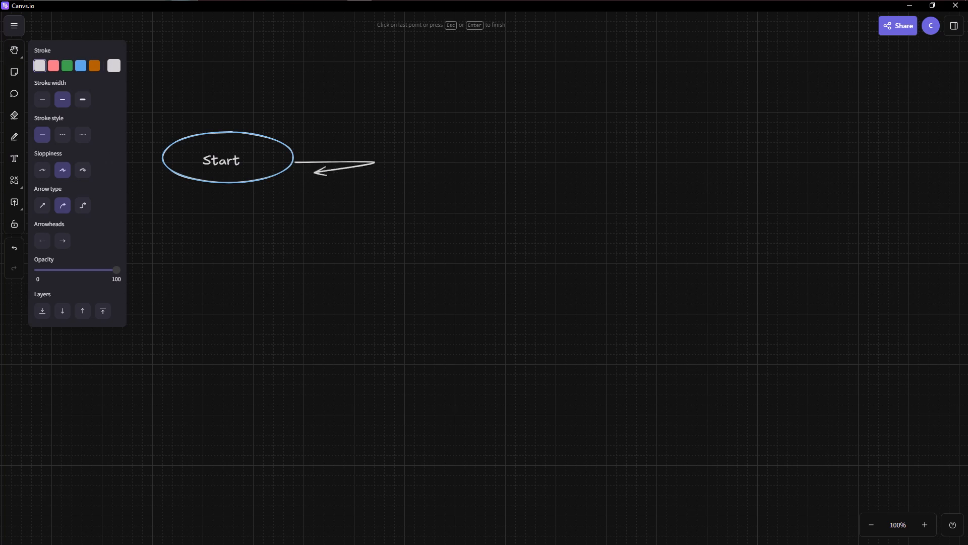
left_click(391, 162)
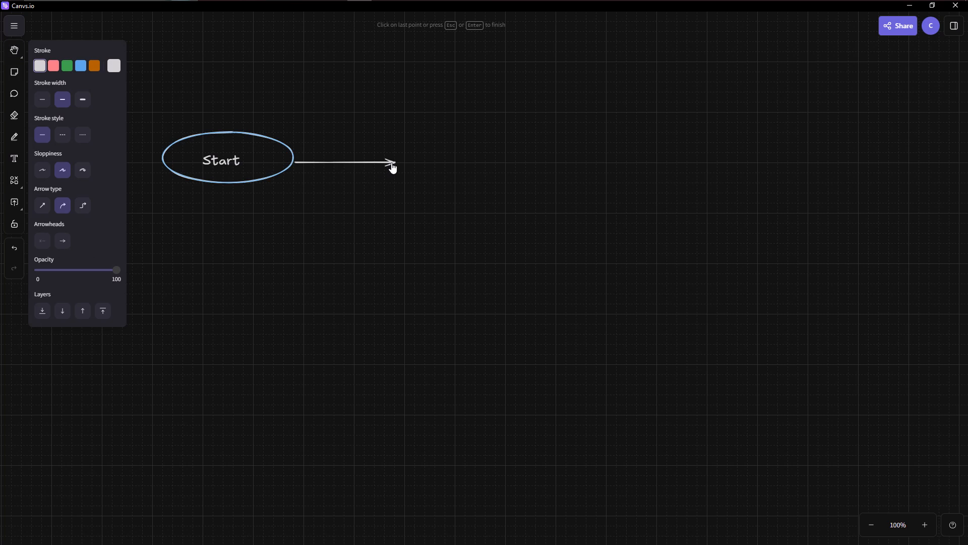
left_click(396, 161)
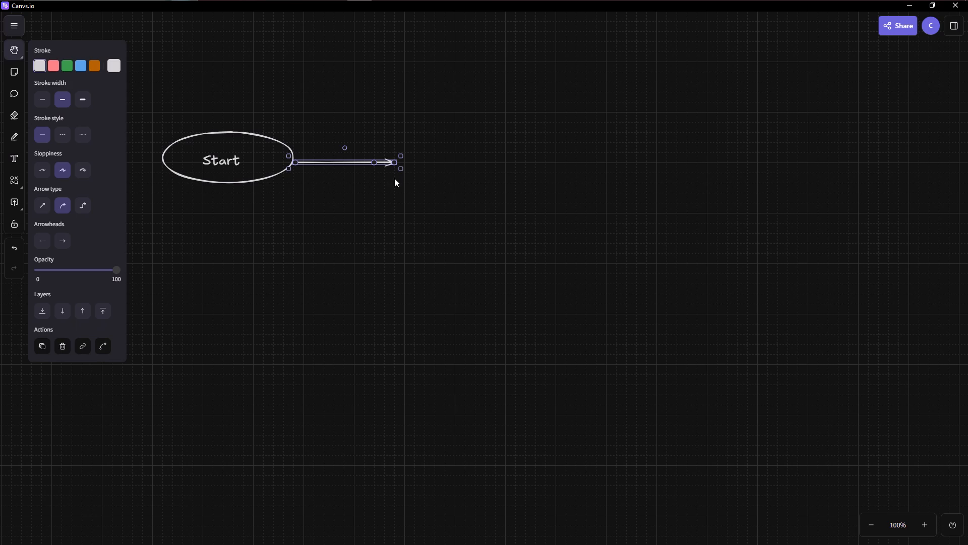
left_click(376, 212)
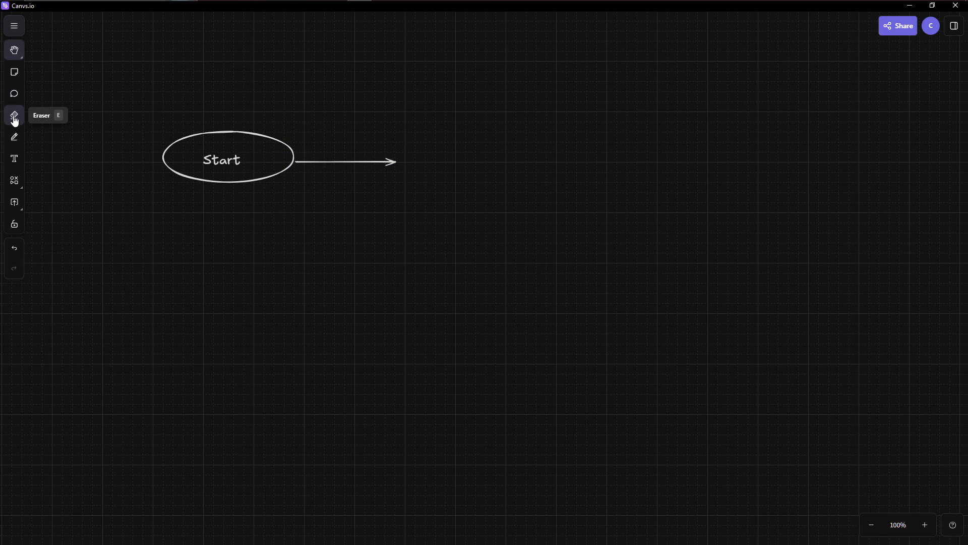
Add the title text "LOGIN WORKFLOW" at 28 pt above the Start ellipse and arrow.
left_click(14, 152)
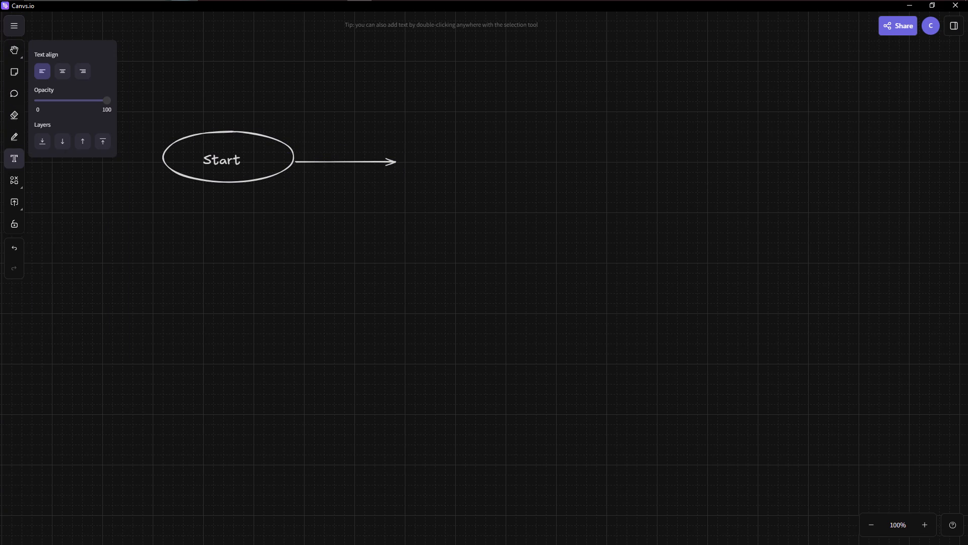
left_click_drag(288, 54, 429, 93)
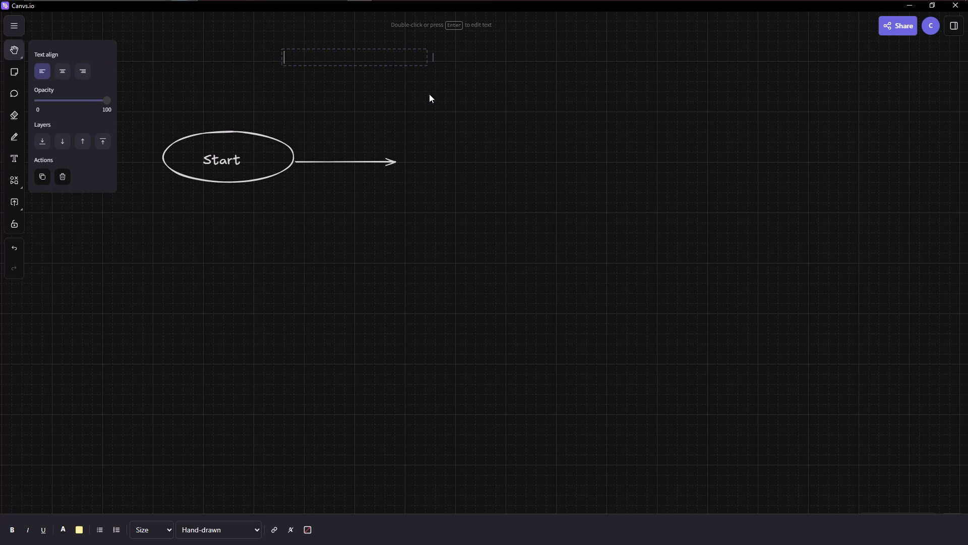
left_click(143, 529)
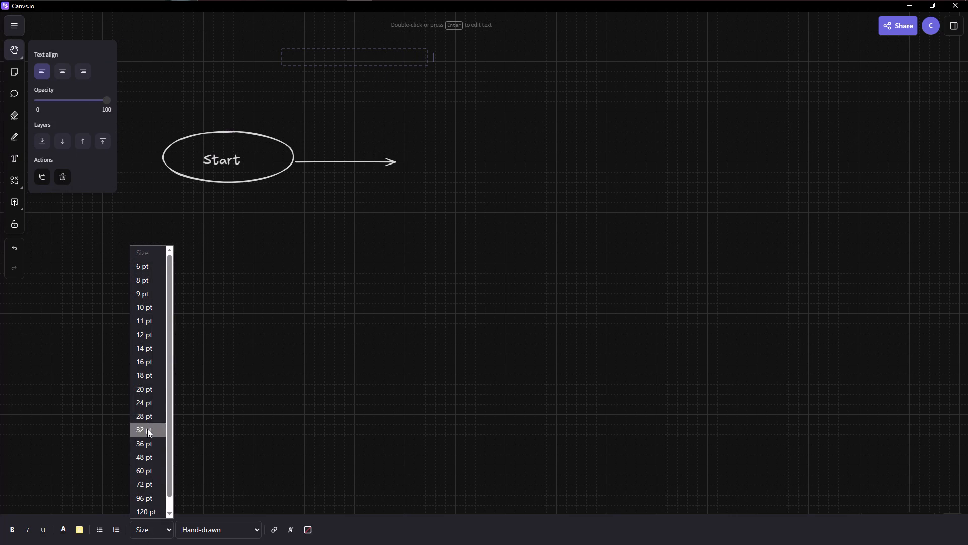
left_click(143, 418)
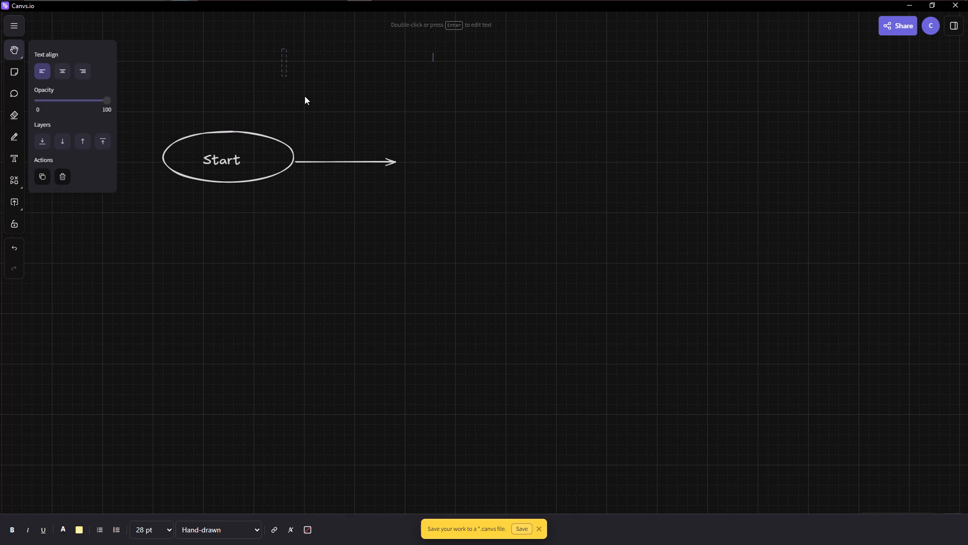
type("LOGIN WORJ")
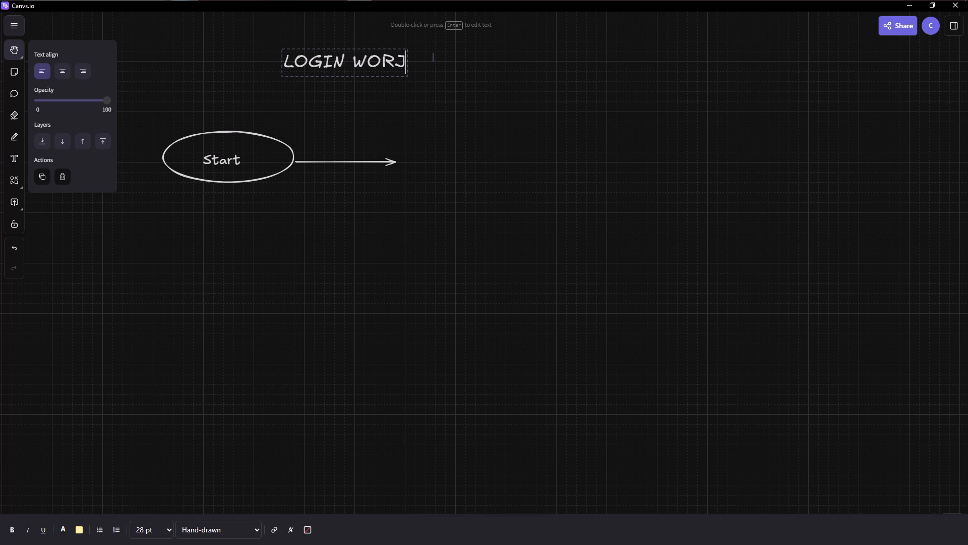
key("BackSpace")
type("KFLOE")
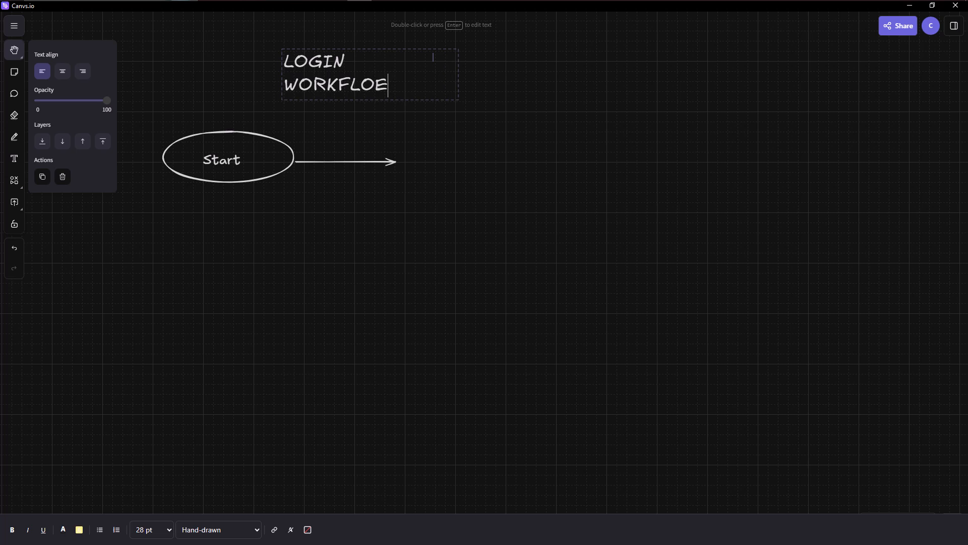
key("BackSpace")
key("w")
scroll(305, 96, "up", 1)
left_click(550, 132)
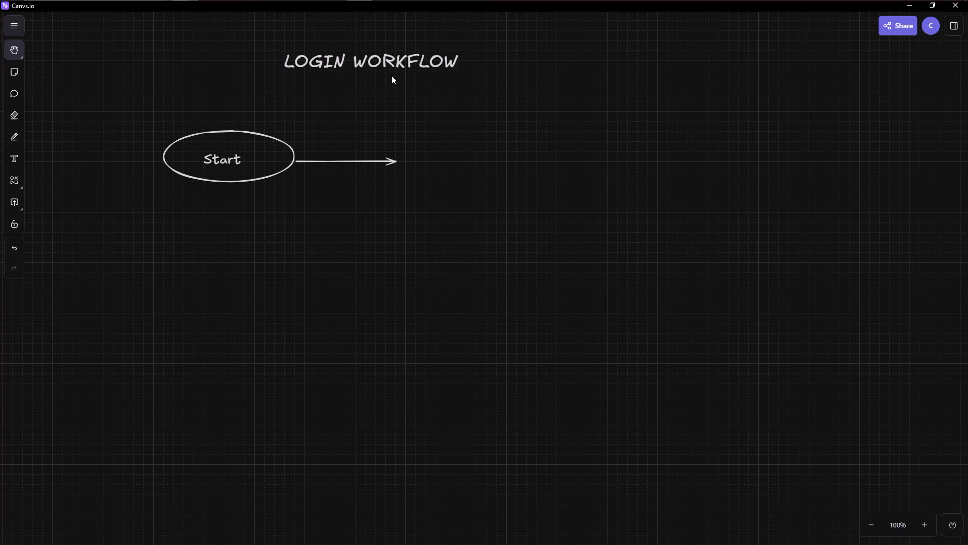
Move the "LOGIN WORKFLOW" title slightly left above the Start ellipse and arrow, and deselect it.
left_click(376, 60)
left_click_drag(376, 60, 354, 61)
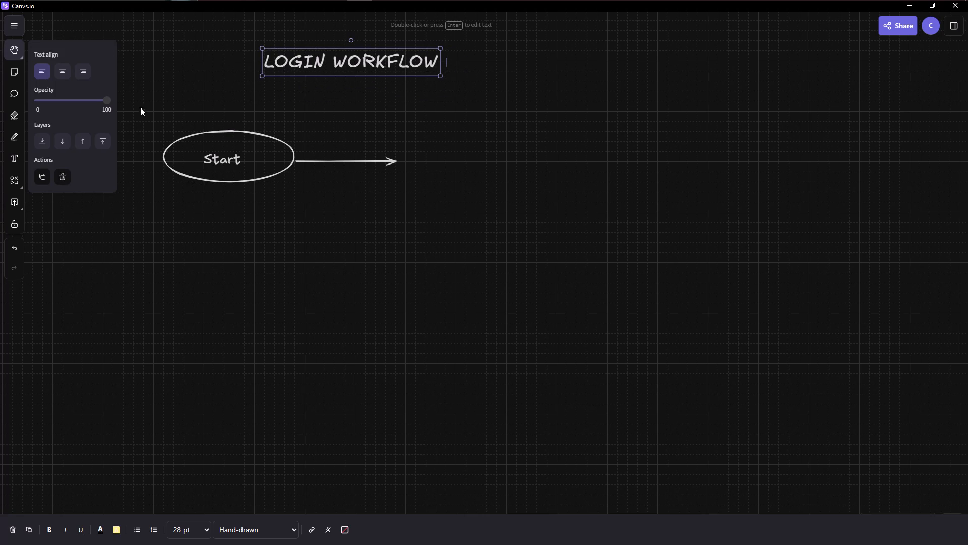
left_click(95, 283)
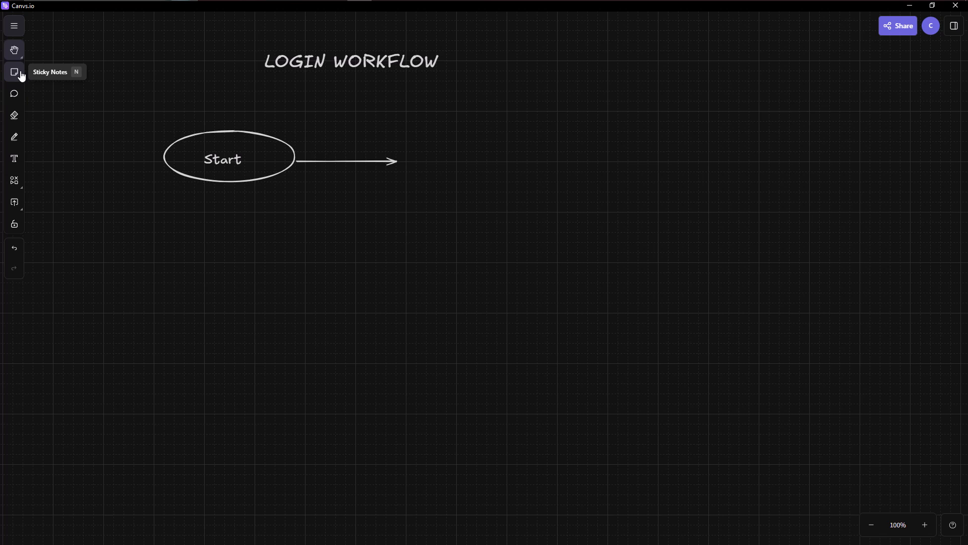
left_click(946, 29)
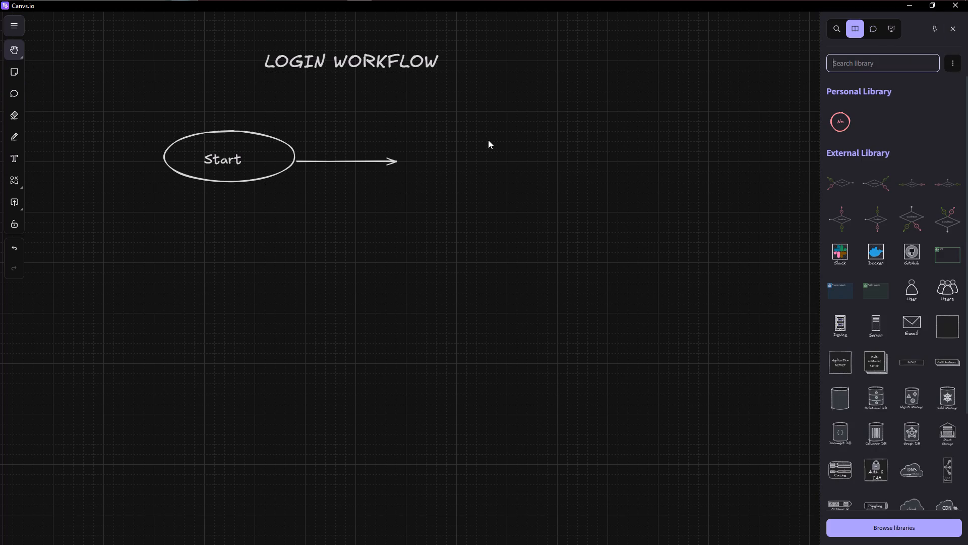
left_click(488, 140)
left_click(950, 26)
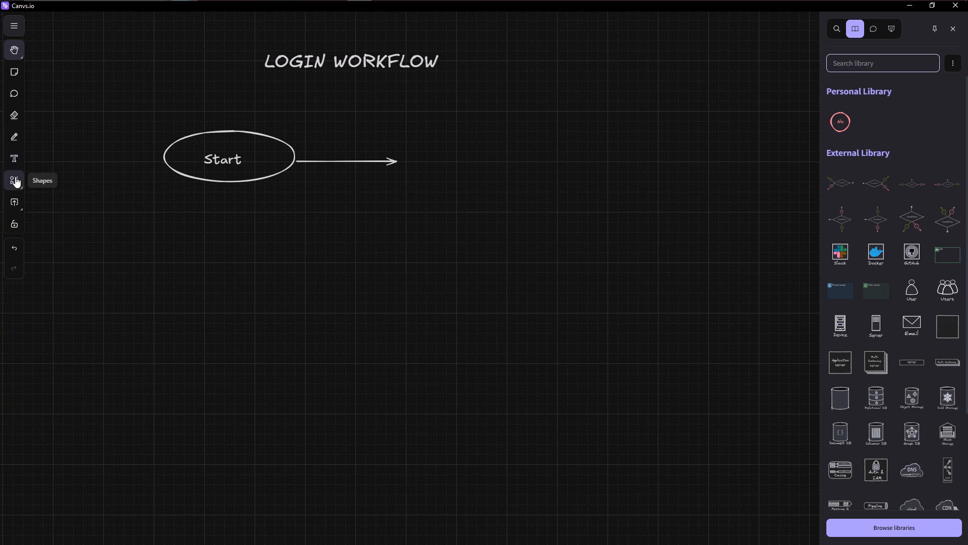
Draw a wide parallelogram after the Start arrow and shift it so its slanted left edge meets the arrowhead.
left_click(15, 177)
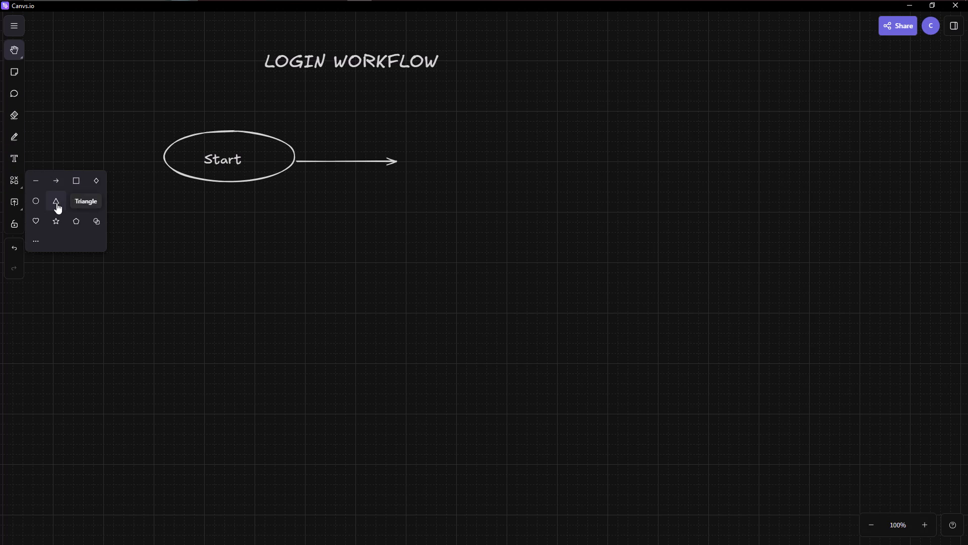
left_click(74, 199)
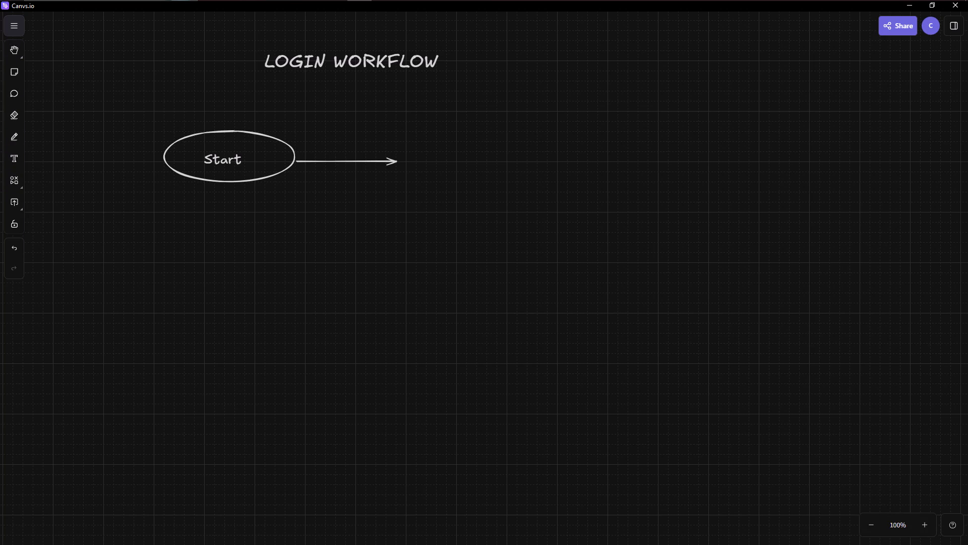
left_click_drag(394, 133, 533, 232)
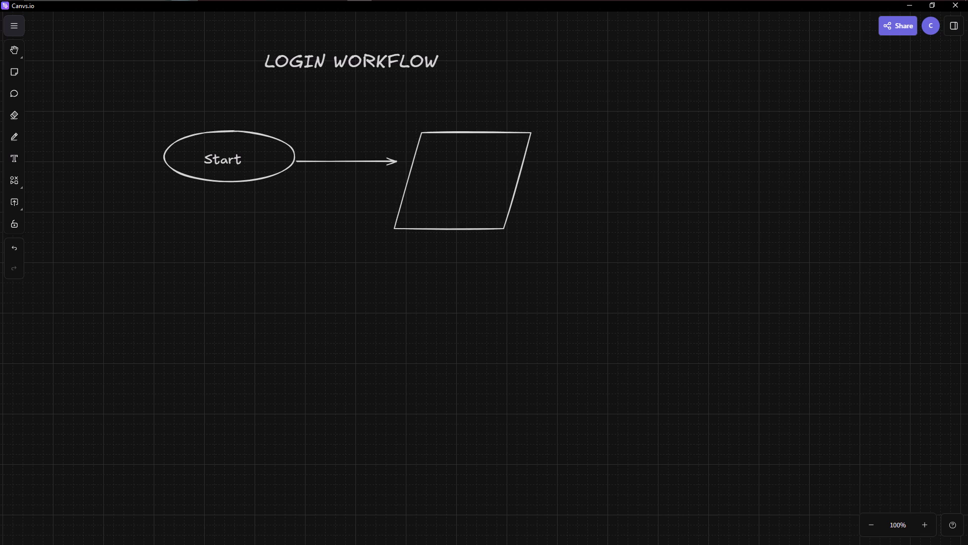
left_click_drag(533, 232, 559, 205)
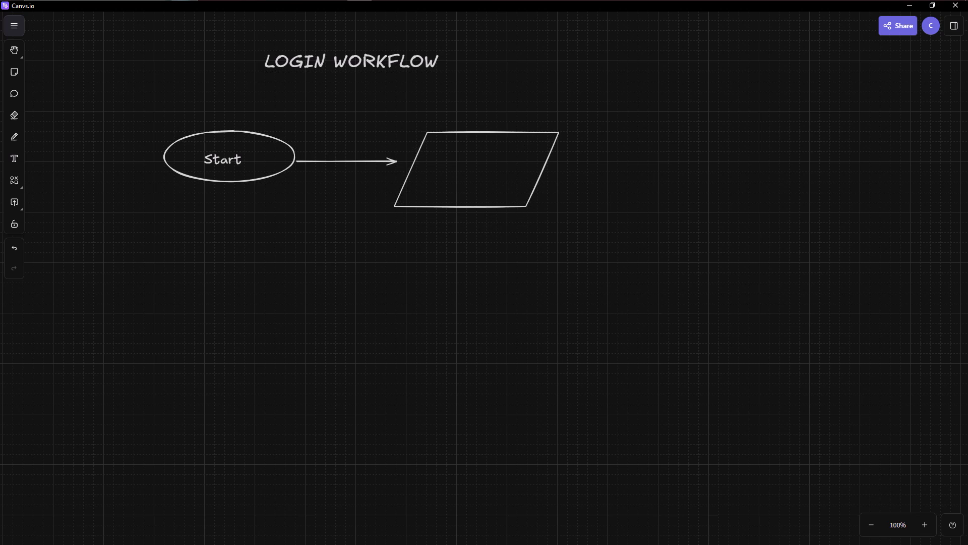
left_click_drag(559, 205, 559, 203)
left_click_drag(467, 176, 460, 162)
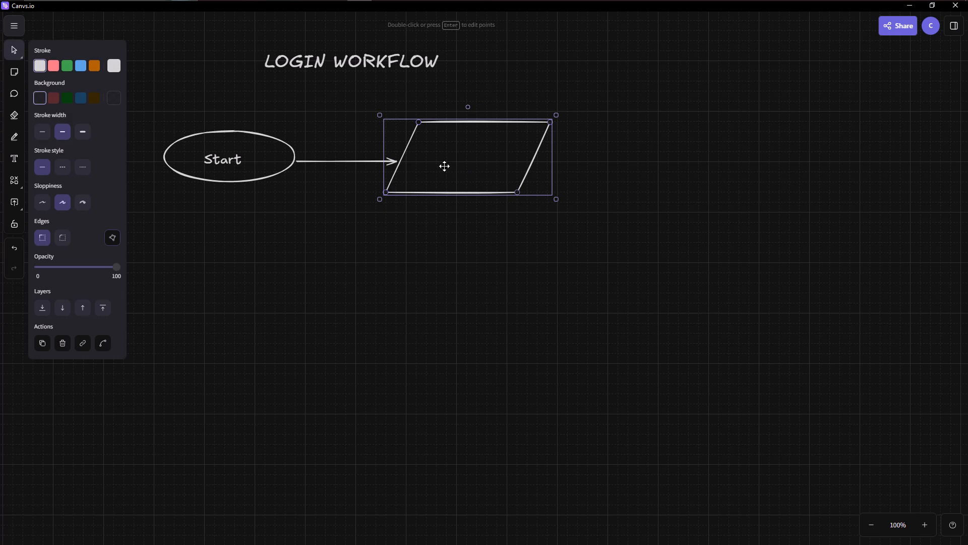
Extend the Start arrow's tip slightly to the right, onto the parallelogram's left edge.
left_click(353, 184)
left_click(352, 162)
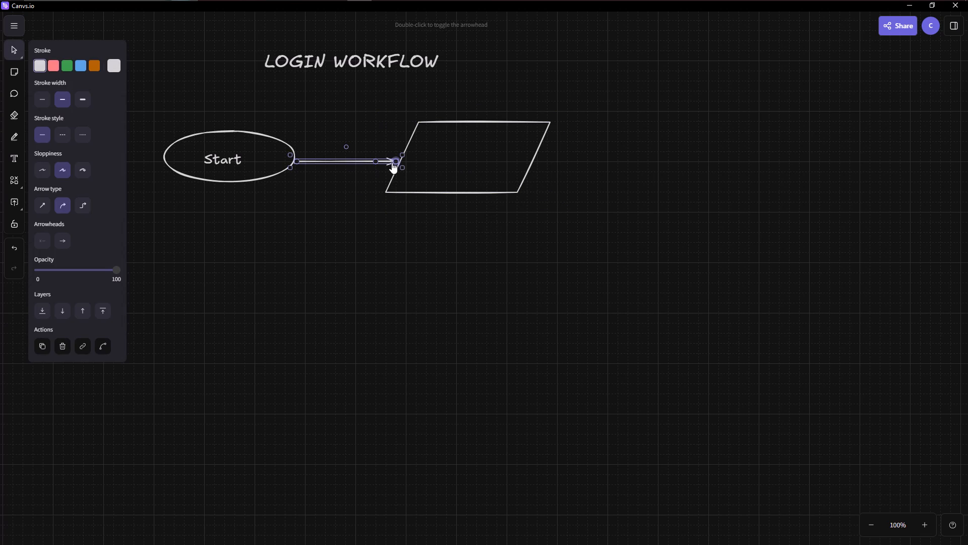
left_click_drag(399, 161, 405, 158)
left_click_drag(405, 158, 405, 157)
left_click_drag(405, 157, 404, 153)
Move the parallelogram slightly right so that its left edge sits at the arrow's tip.
left_click(479, 164)
left_click_drag(456, 160, 477, 166)
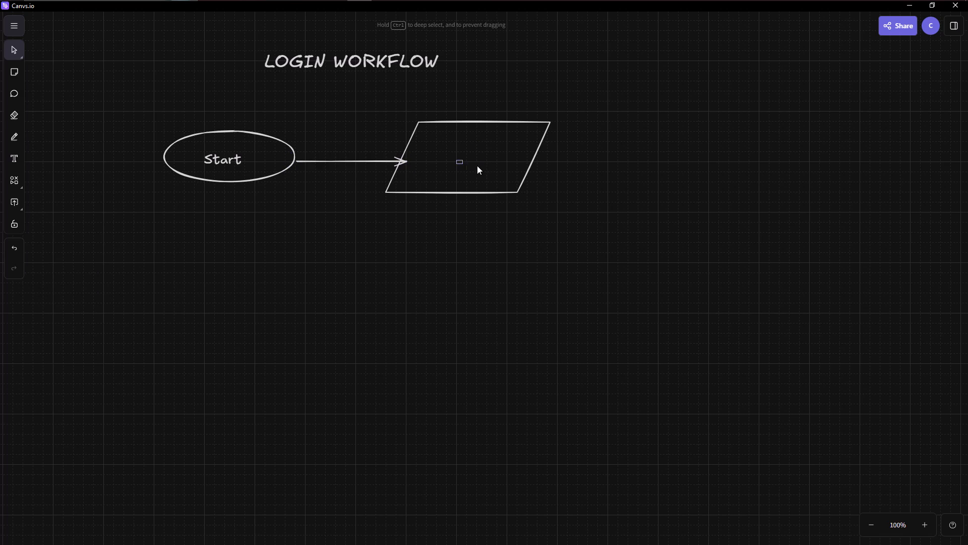
left_click_drag(477, 166, 489, 162)
left_click(369, 204)
left_click_drag(461, 160, 489, 163)
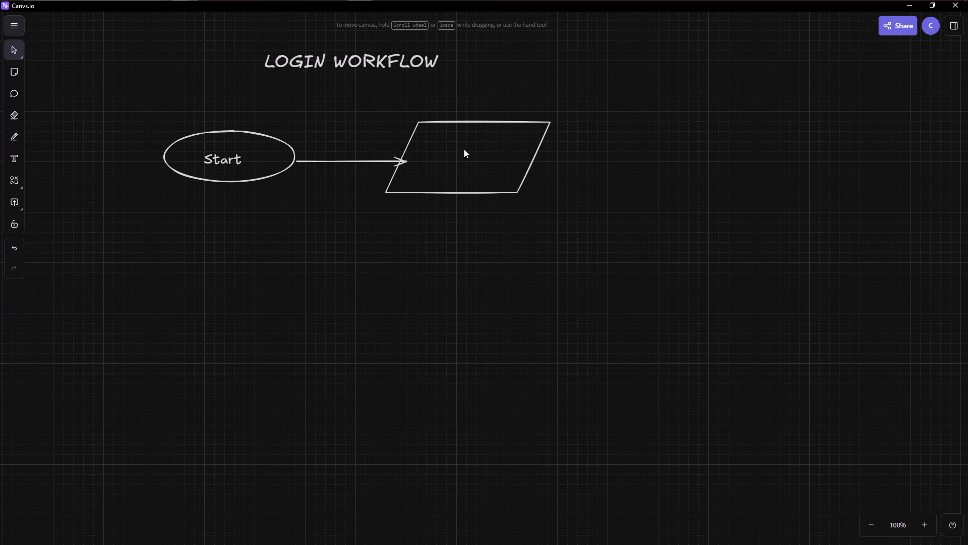
left_click_drag(446, 124, 459, 126)
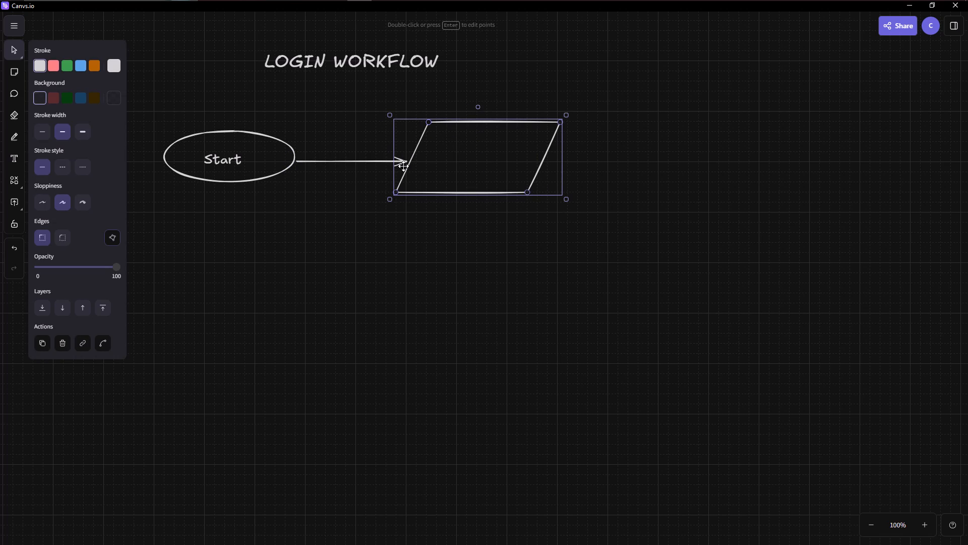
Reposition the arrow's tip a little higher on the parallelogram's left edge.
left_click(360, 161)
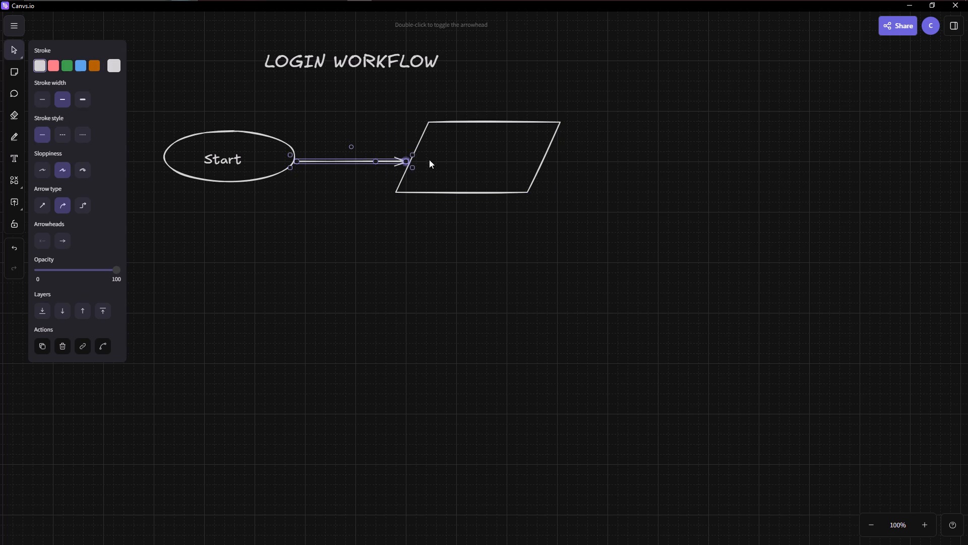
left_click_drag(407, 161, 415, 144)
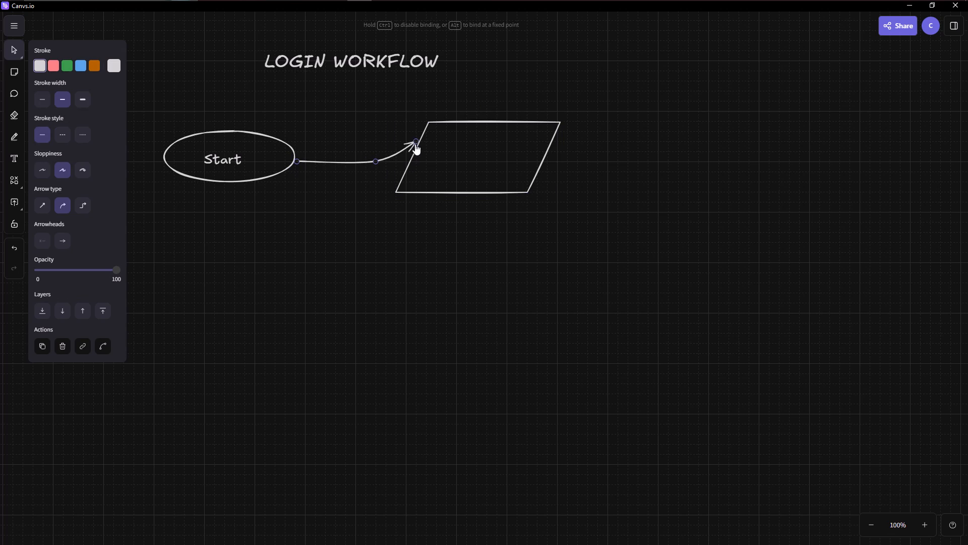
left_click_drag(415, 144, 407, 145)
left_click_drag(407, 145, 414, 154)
Move the parallelogram right and shrink it from its lower-left corner, leaving a gap after the arrowhead.
left_click(440, 154)
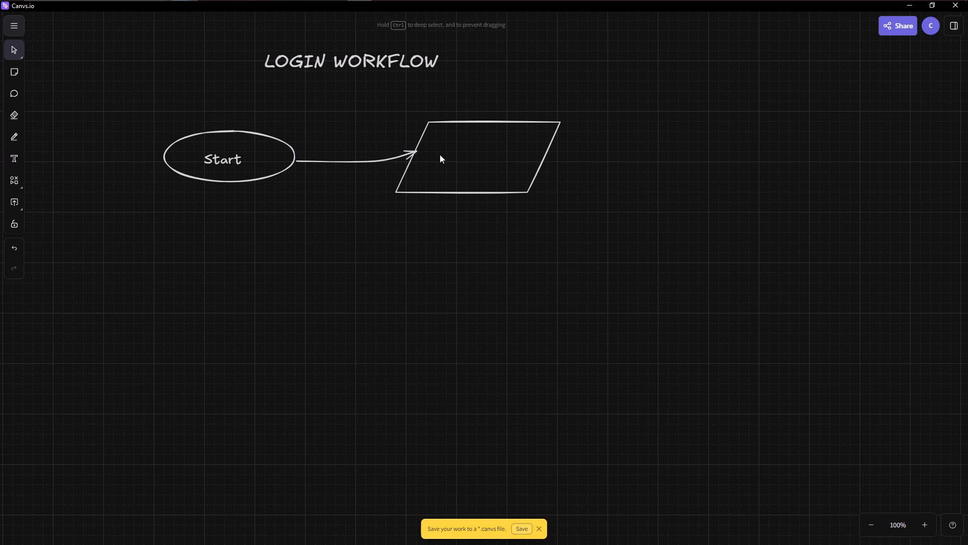
left_click_drag(448, 156, 475, 146)
left_click(329, 216)
left_click_drag(407, 193, 428, 194)
left_click_drag(408, 200, 473, 186)
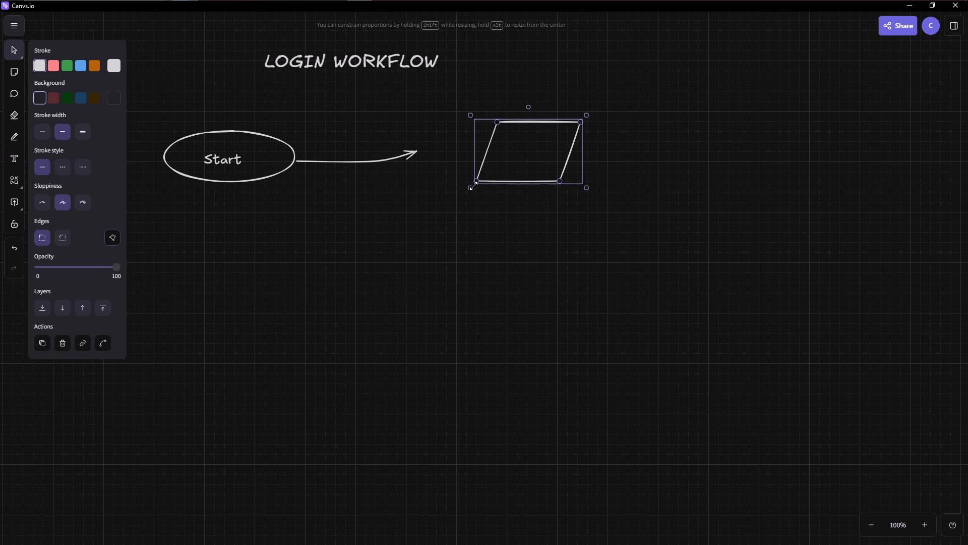
left_click_drag(473, 186, 444, 197)
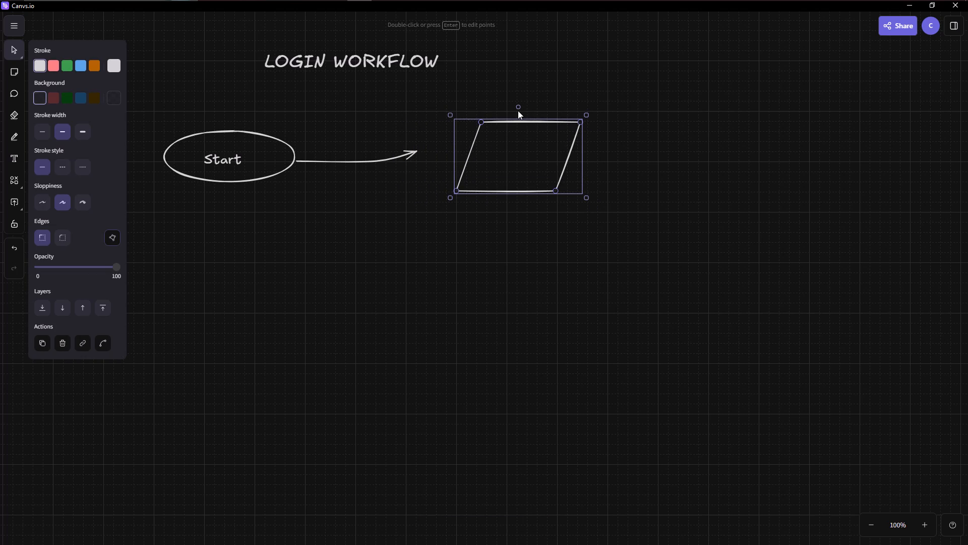
Rotate the parallelogram about half a turn, leaving its top and bottom edges nearly horizontal.
left_click_drag(518, 108, 486, 187)
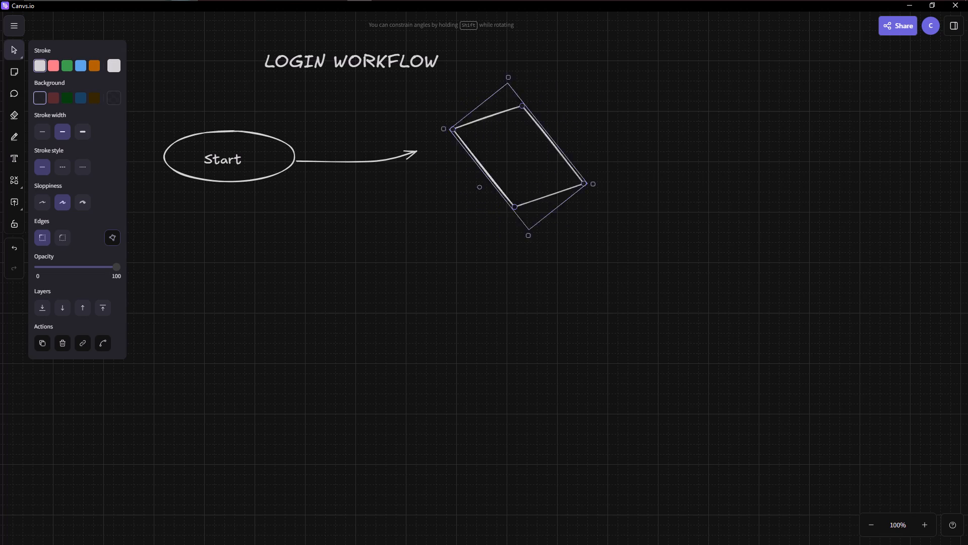
left_click_drag(486, 187, 521, 223)
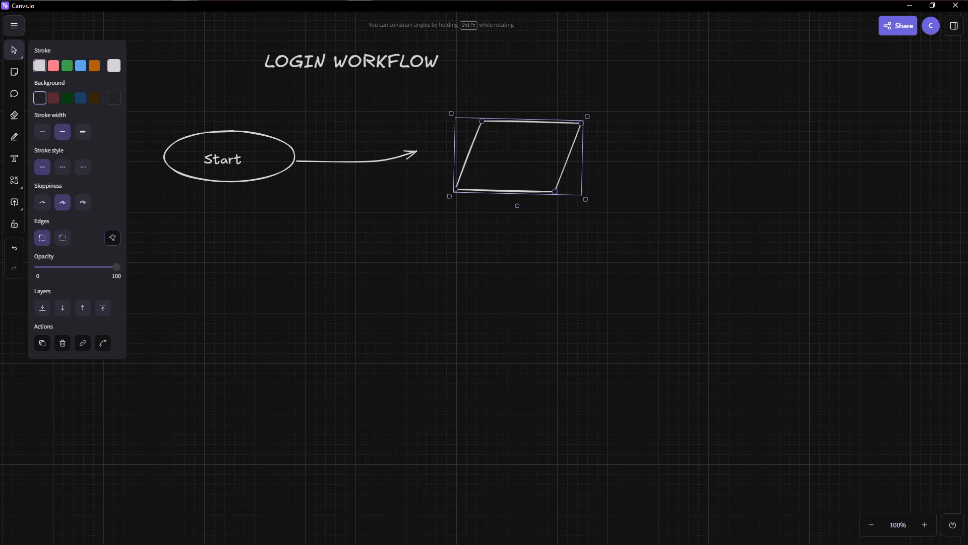
left_click_drag(521, 223, 522, 223)
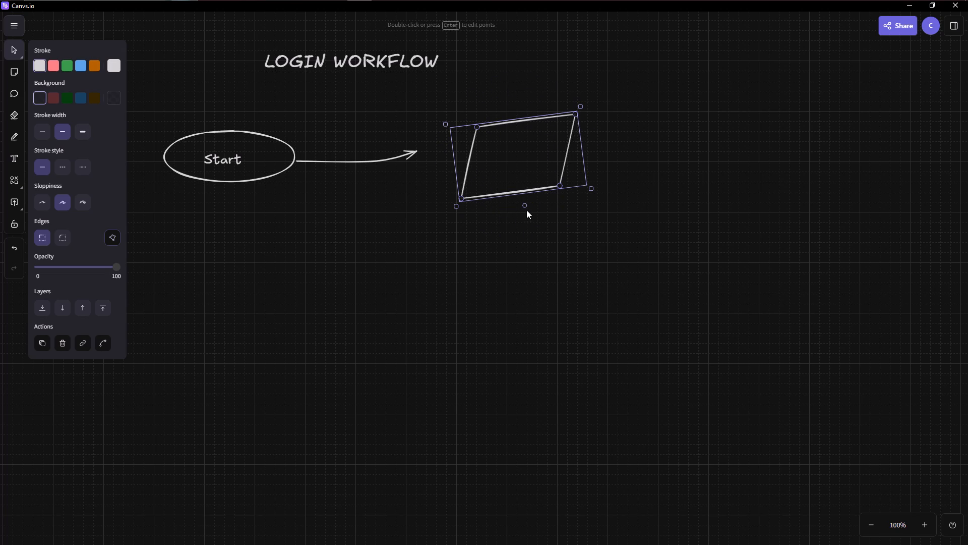
left_click_drag(524, 207, 513, 198)
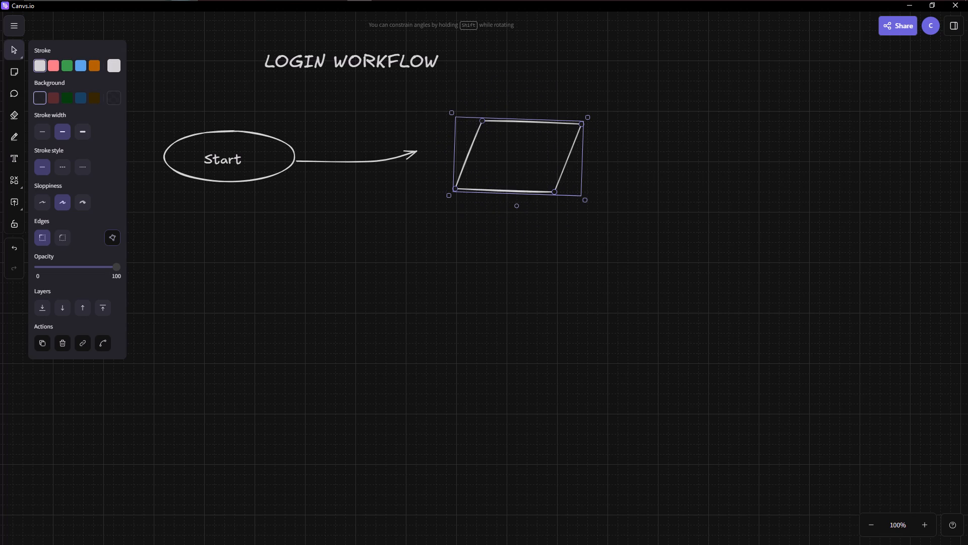
left_click_drag(513, 198, 518, 211)
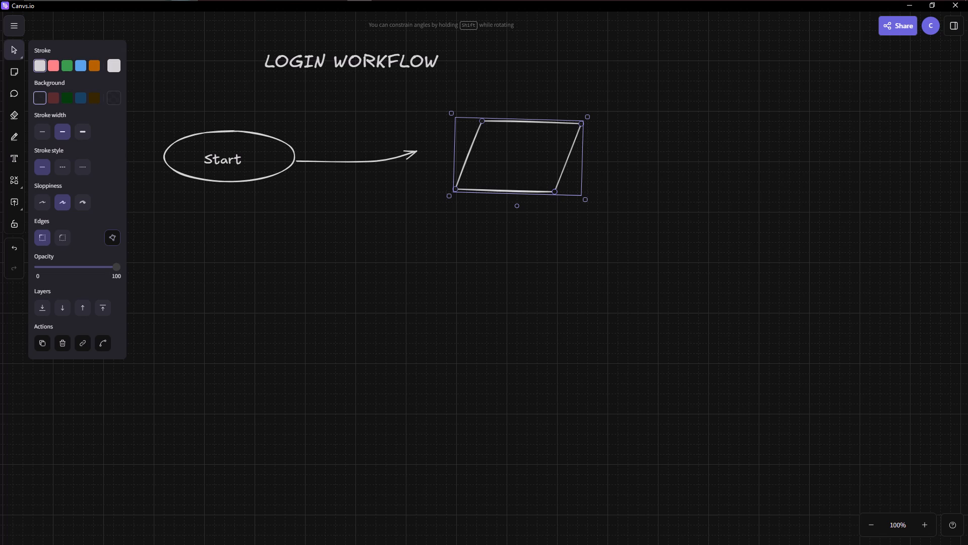
left_click_drag(518, 211, 520, 213)
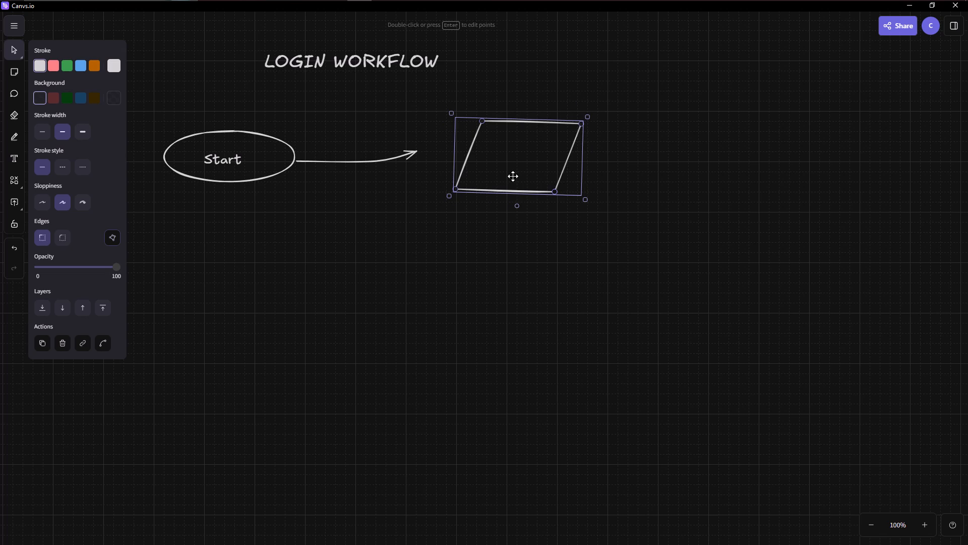
Move the parallelogram left until its slanted edge is next to the arrowhead.
left_click_drag(525, 158, 487, 158)
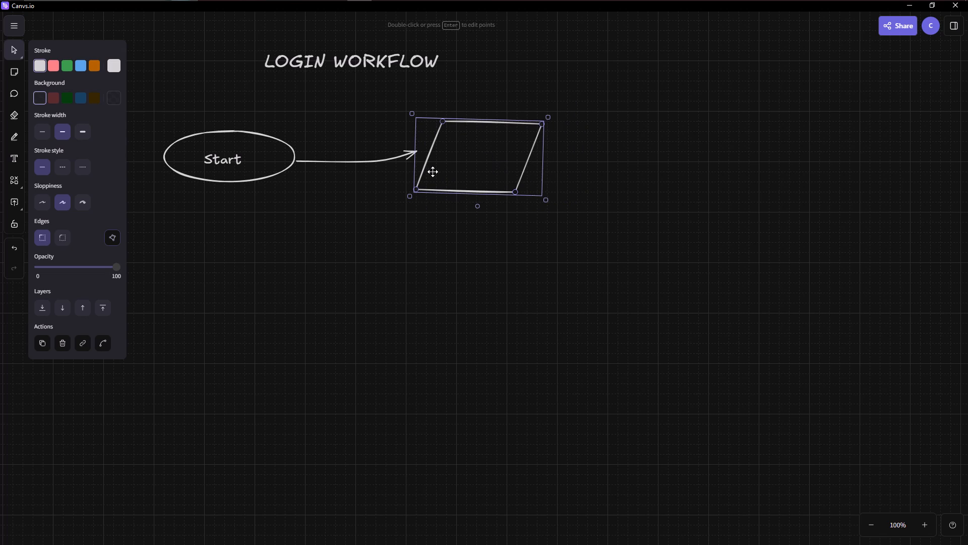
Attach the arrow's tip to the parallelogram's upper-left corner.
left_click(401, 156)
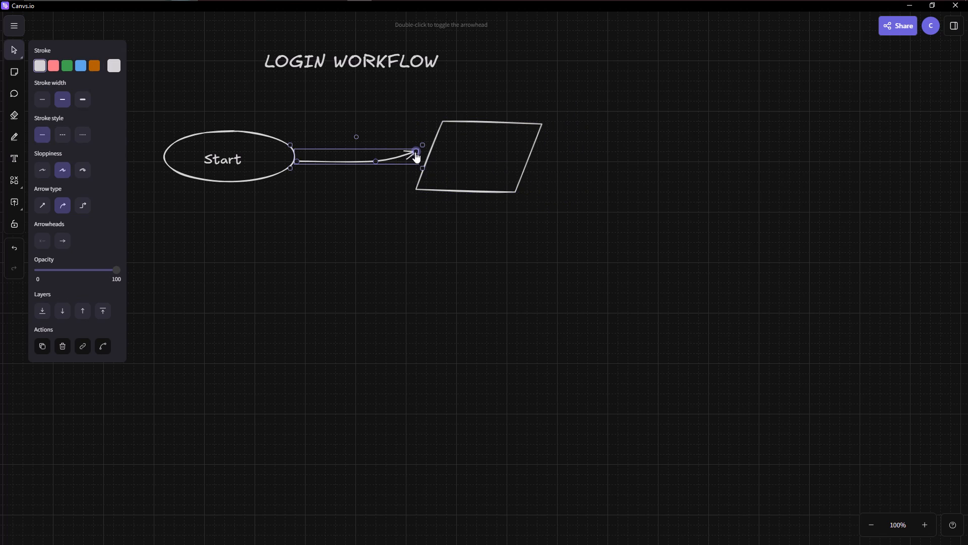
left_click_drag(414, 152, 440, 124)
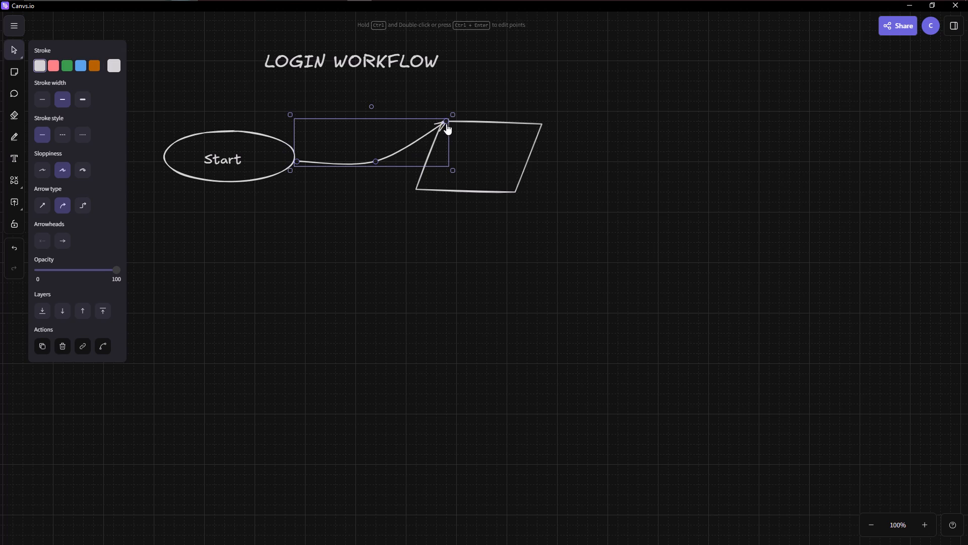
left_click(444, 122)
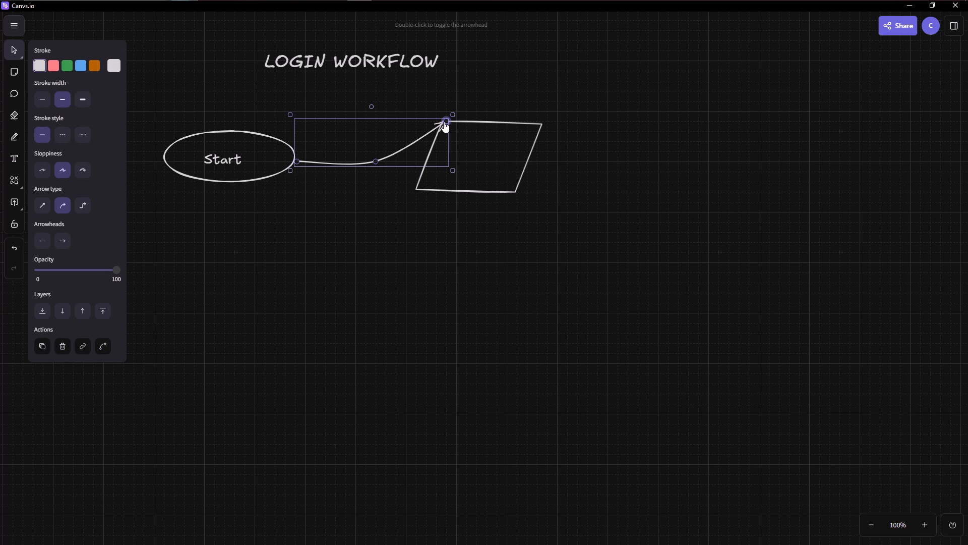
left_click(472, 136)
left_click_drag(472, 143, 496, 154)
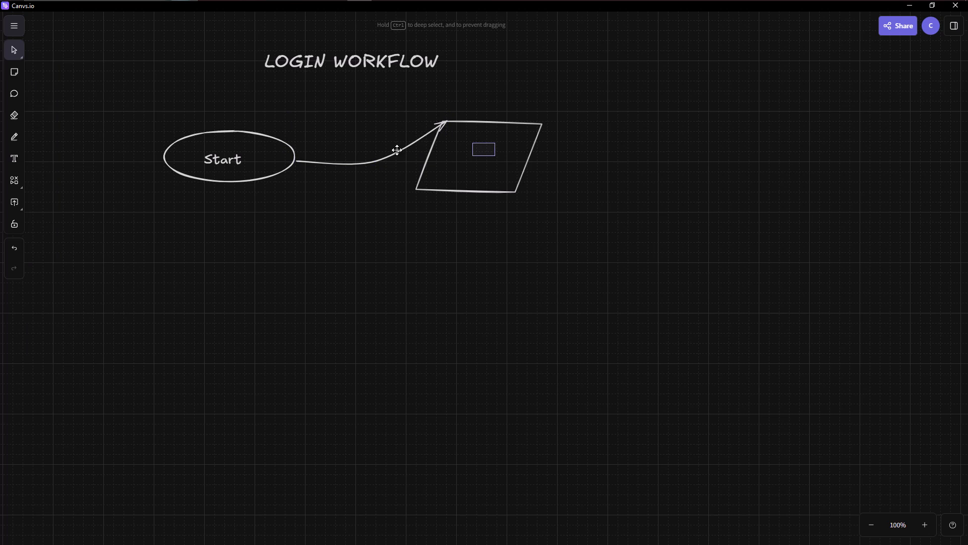
Delete the curved arrow between the Start ellipse and the parallelogram.
left_click(396, 151)
key("Delete")
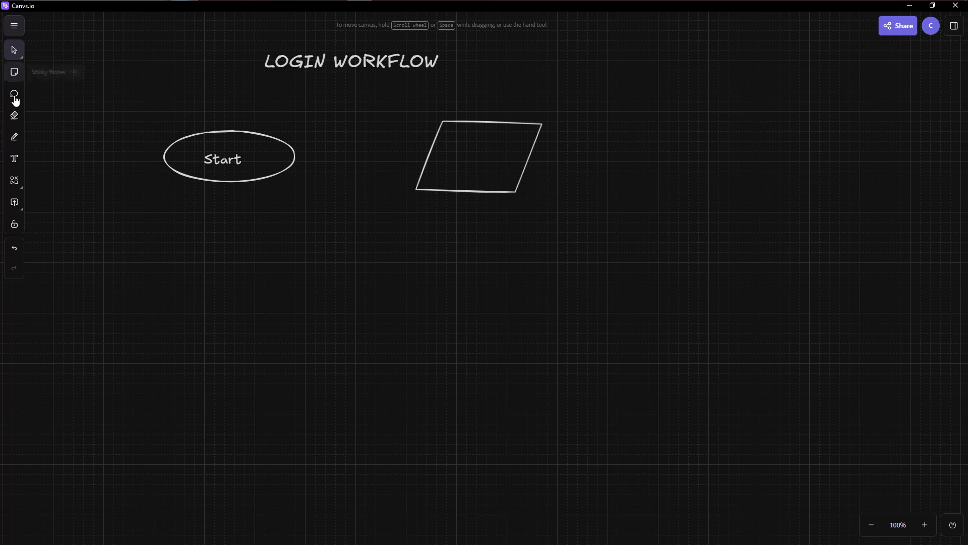
Start a text entry inside the parallelogram and choose its font size.
double_click(447, 154)
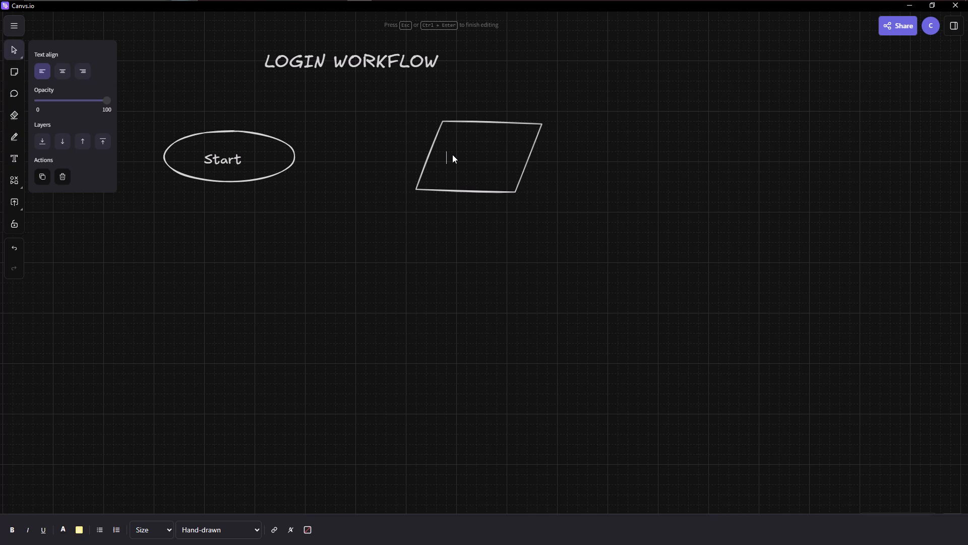
left_click(142, 522)
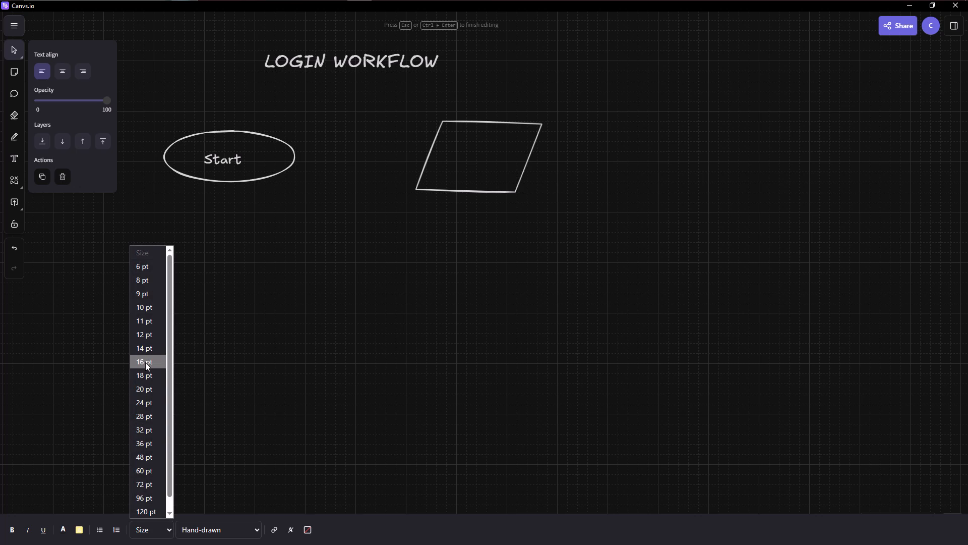
left_click(147, 369)
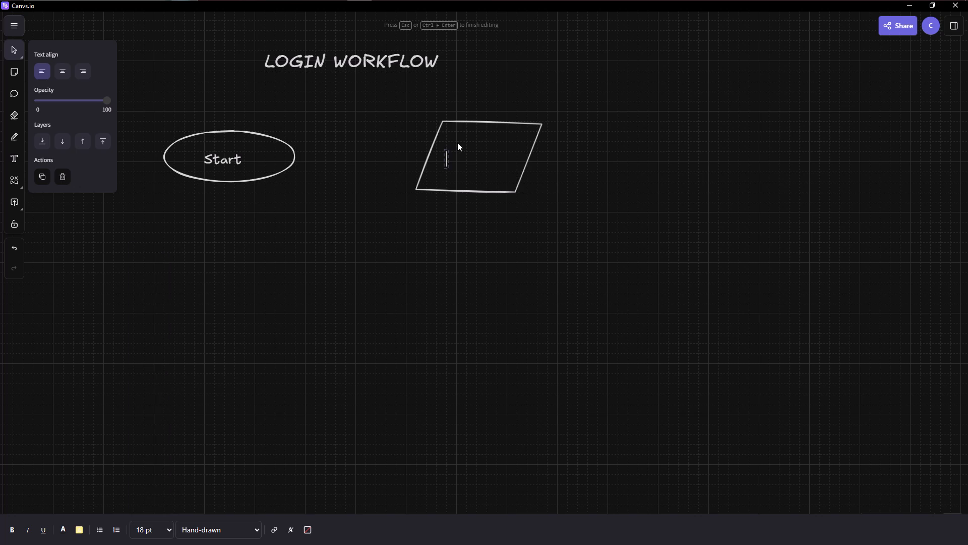
Enter the parallelogram's label on two lines: "email/phone &" and "password".
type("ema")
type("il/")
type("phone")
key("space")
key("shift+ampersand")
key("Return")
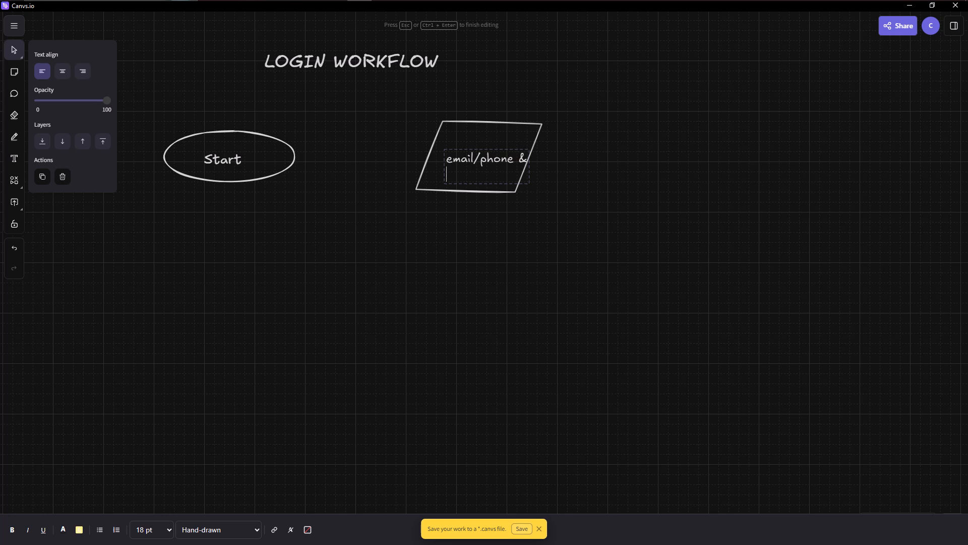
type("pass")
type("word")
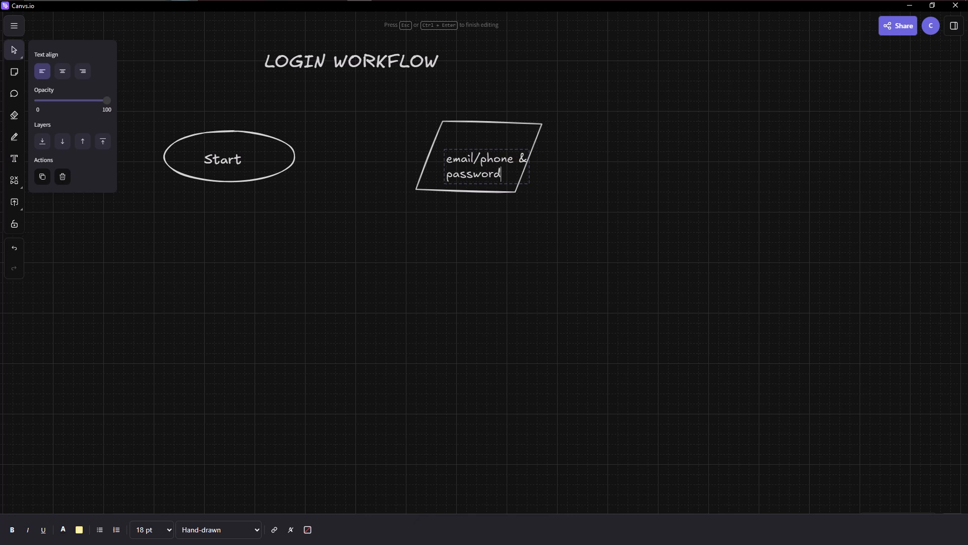
left_click(287, 304)
Move the email/phone & password label slightly up and left so it sits inside the parallelogram.
left_click_drag(471, 167, 467, 158)
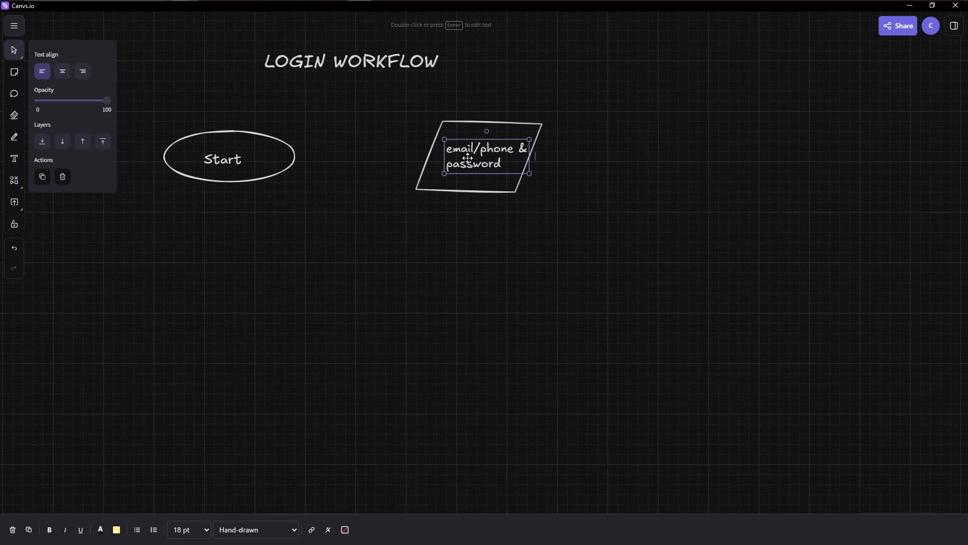
left_click_drag(467, 158, 465, 160)
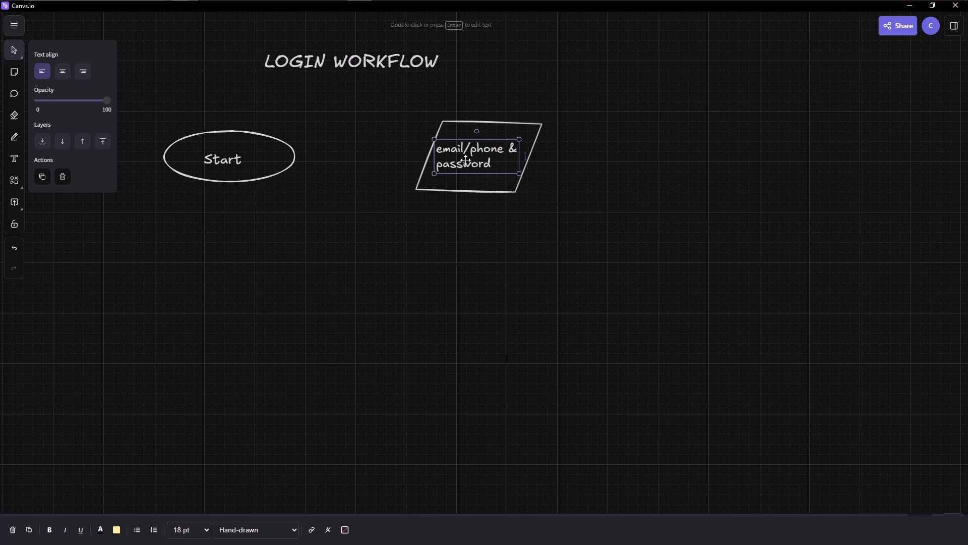
left_click_drag(465, 160, 464, 158)
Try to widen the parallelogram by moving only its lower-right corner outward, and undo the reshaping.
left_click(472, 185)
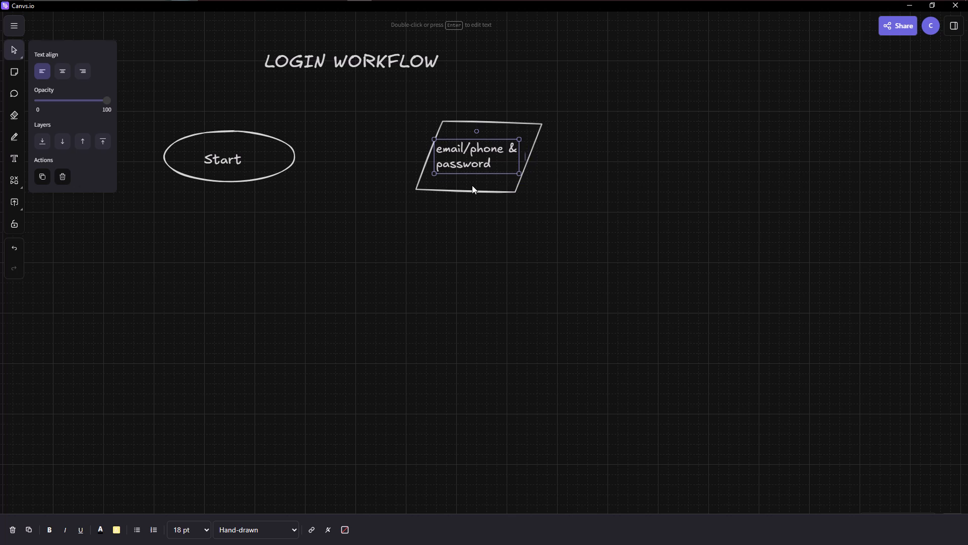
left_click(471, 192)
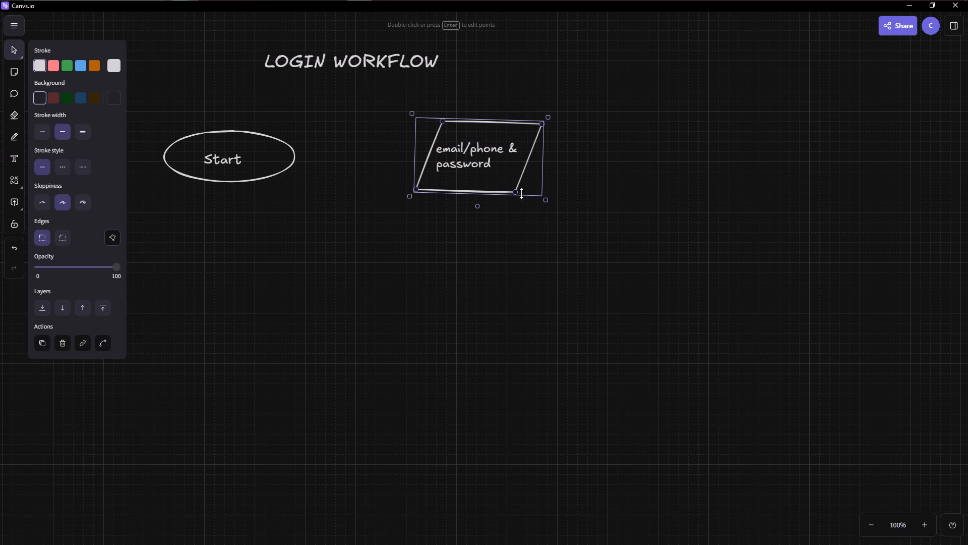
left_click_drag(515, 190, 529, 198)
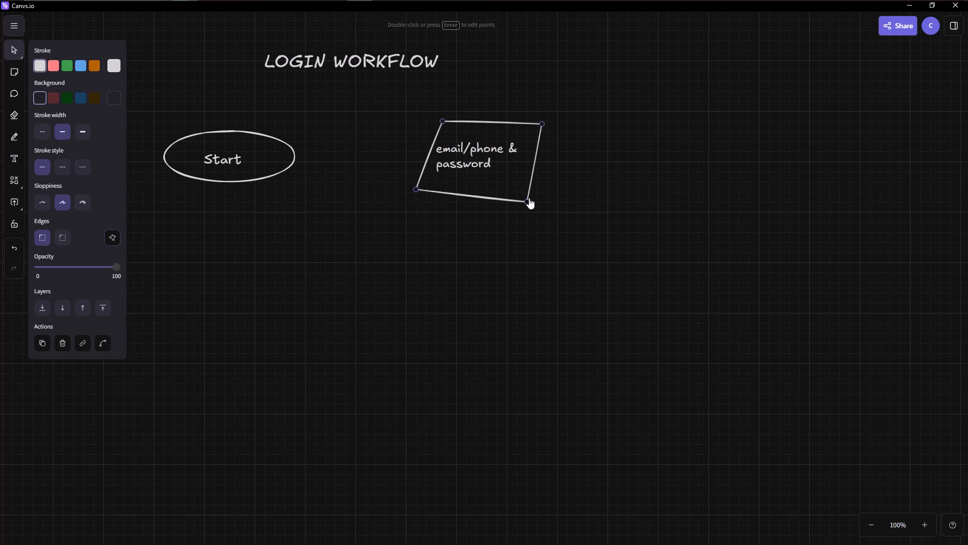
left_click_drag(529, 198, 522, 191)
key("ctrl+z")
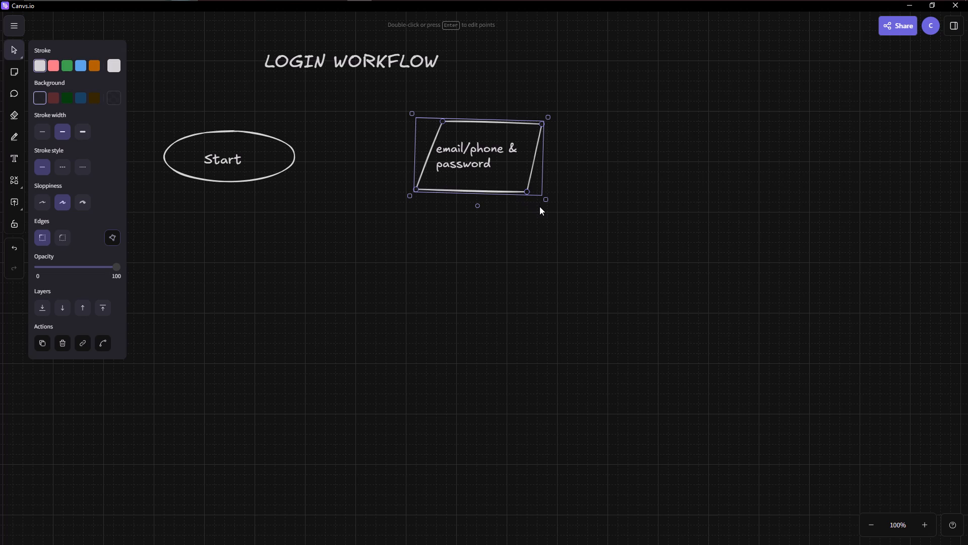
Enlarge the whole parallelogram slightly from its lower-right corner and shift it up and left around the label.
left_click_drag(546, 199, 556, 207)
left_click_drag(501, 189, 495, 183)
Move the email/phone & password label slightly upward within the enlarged parallelogram.
left_click(467, 161)
left_click_drag(467, 160, 462, 156)
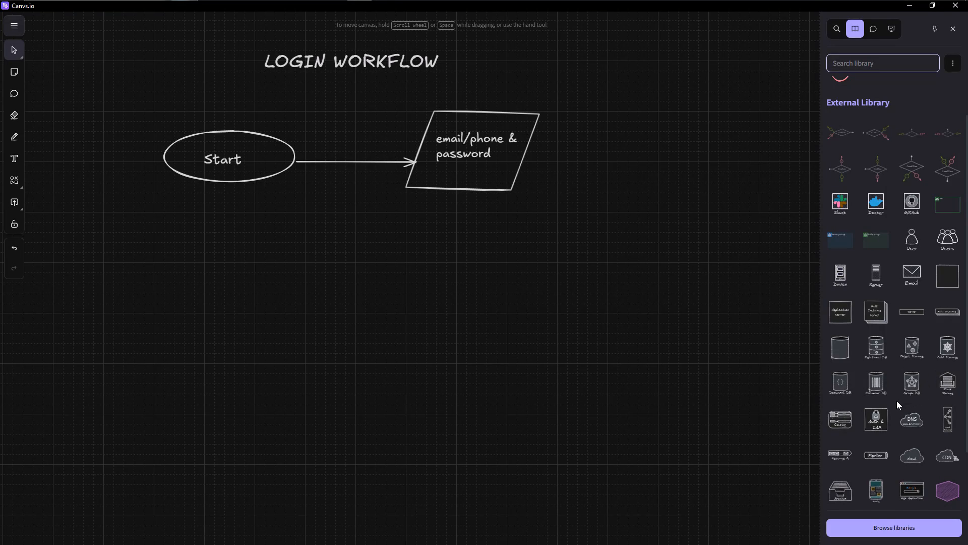
Move the parallelogram well to the right of the arrowhead and place the email/phone & password text back inside it.
left_click(432, 175)
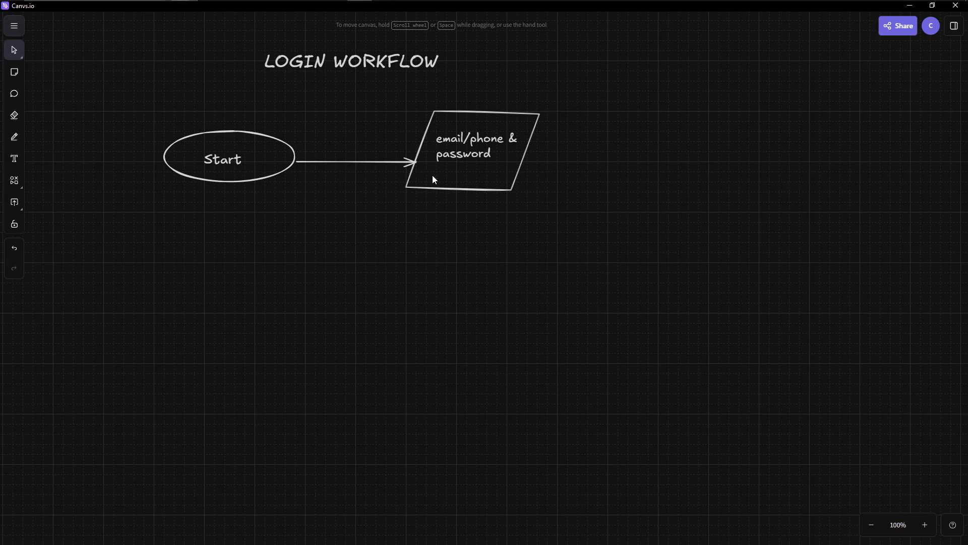
left_click(420, 185)
left_click_drag(441, 171, 496, 173)
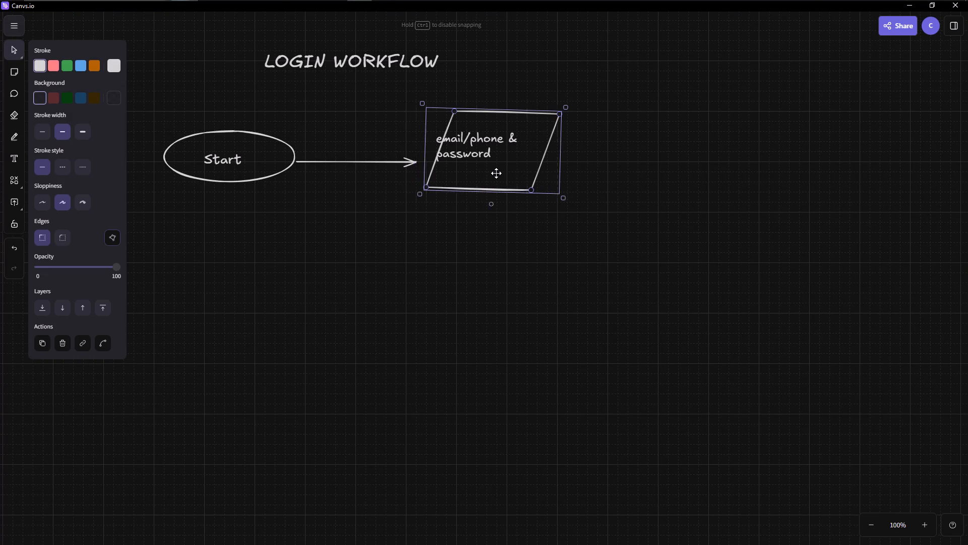
left_click_drag(496, 173, 601, 185)
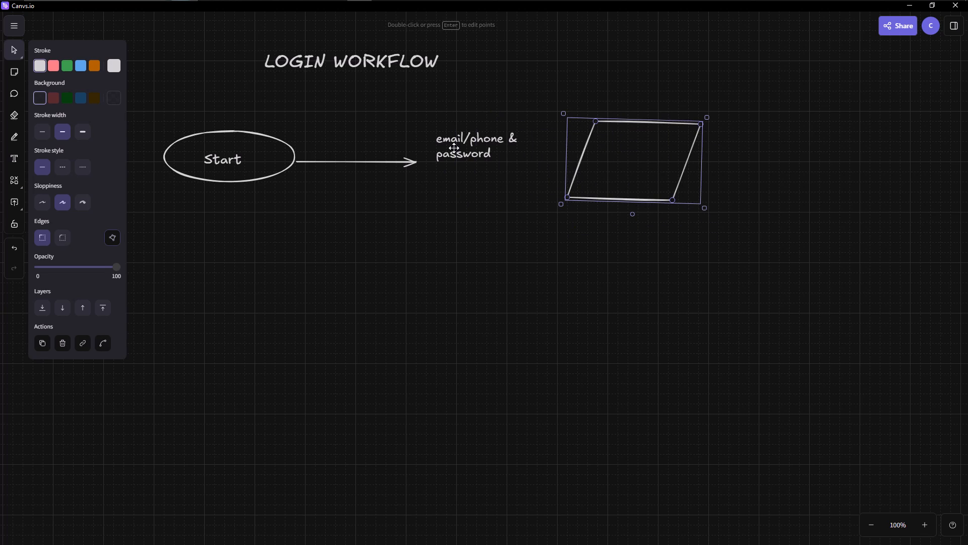
left_click_drag(454, 148, 616, 160)
left_click(585, 112)
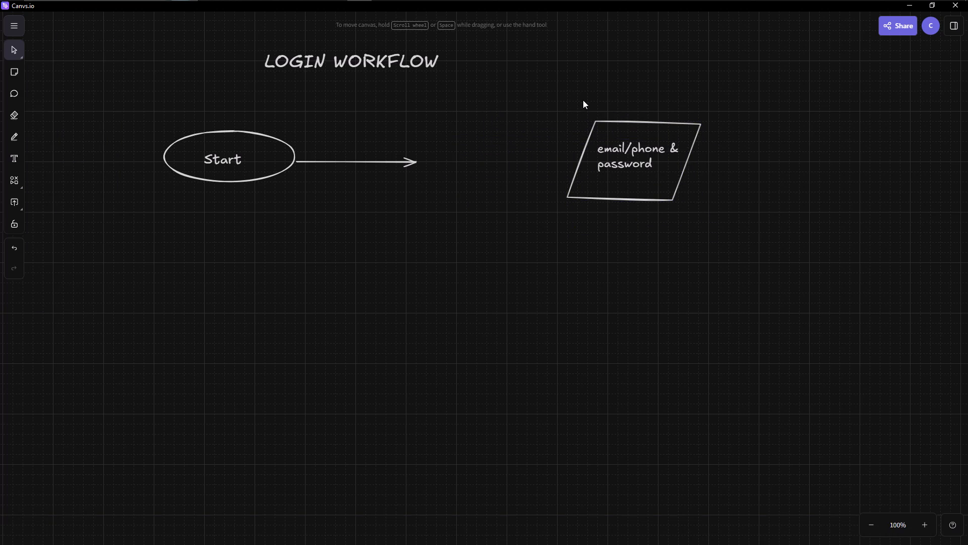
Select the area around the parallelogram and its text and turn on the lock.
left_click_drag(582, 96, 696, 217)
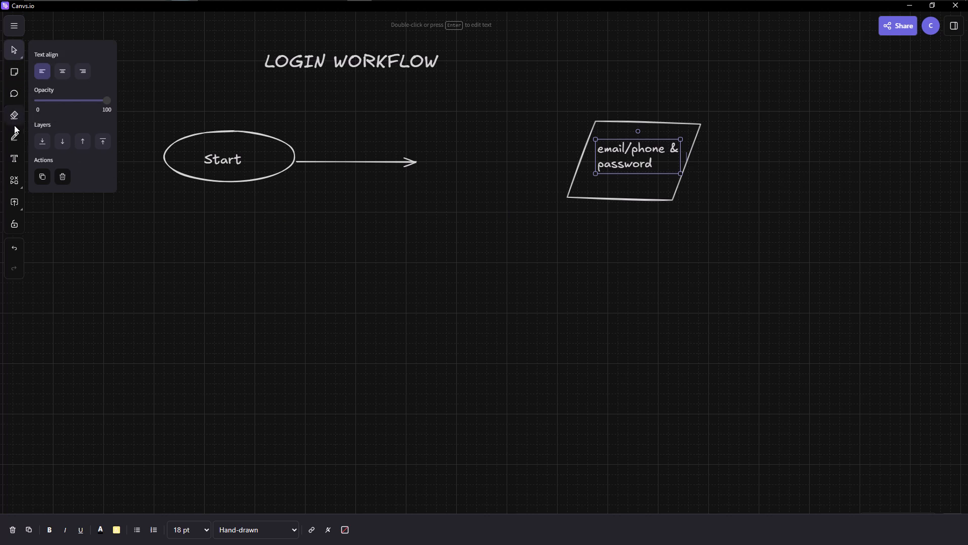
left_click(16, 219)
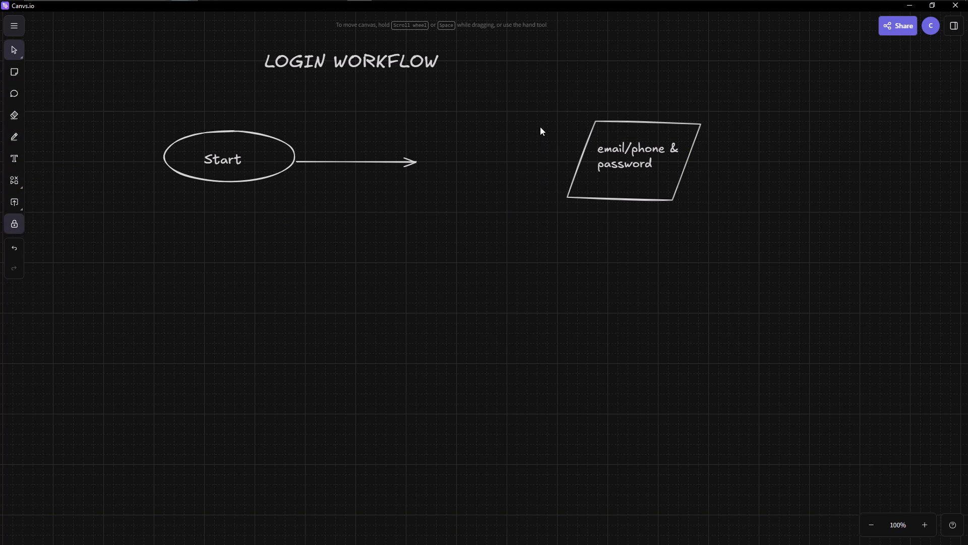
Shift the parallelogram's outline slightly upward around its email/phone & password text.
left_click_drag(630, 192, 588, 179)
left_click(603, 200)
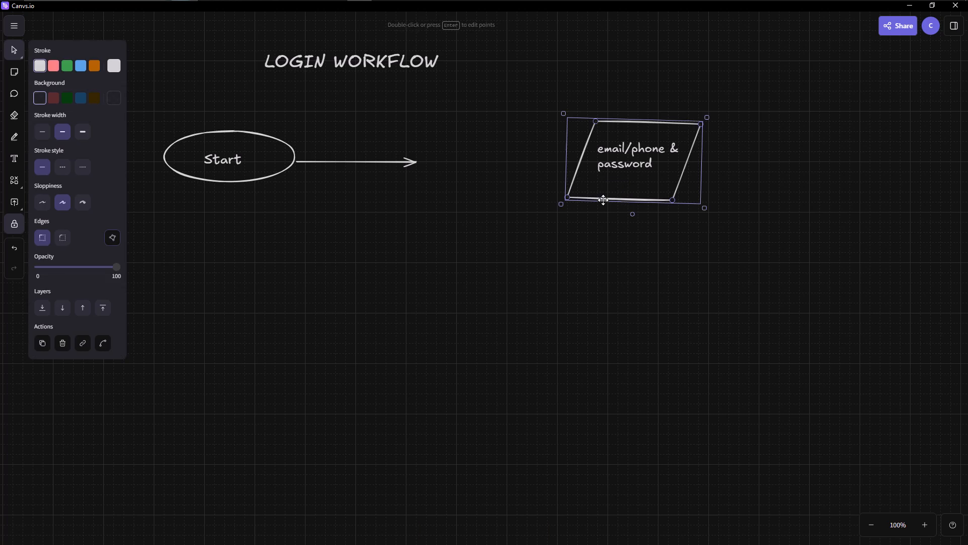
left_click_drag(619, 187, 616, 175)
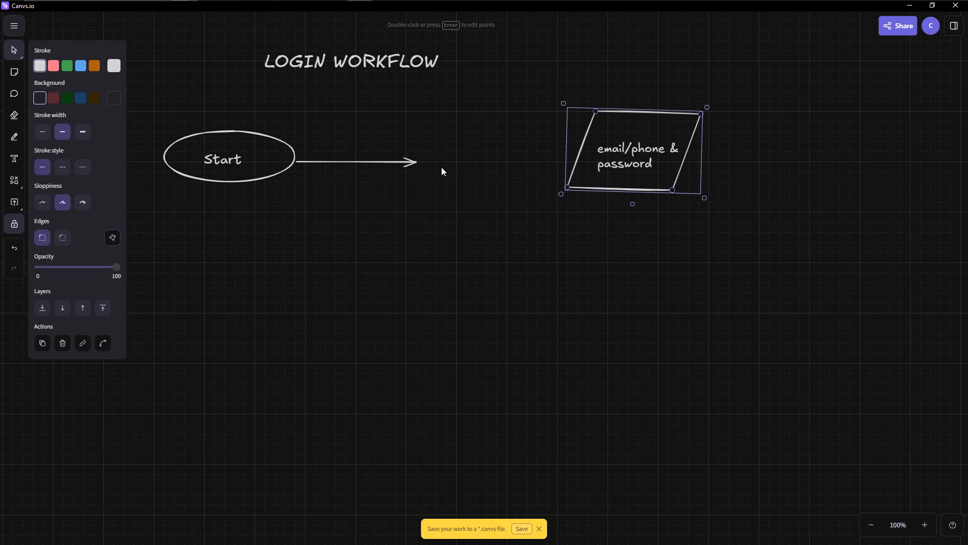
left_click(441, 167)
Insert the Condition diamond with Yes and No branches on its right side from the external library.
left_click(946, 30)
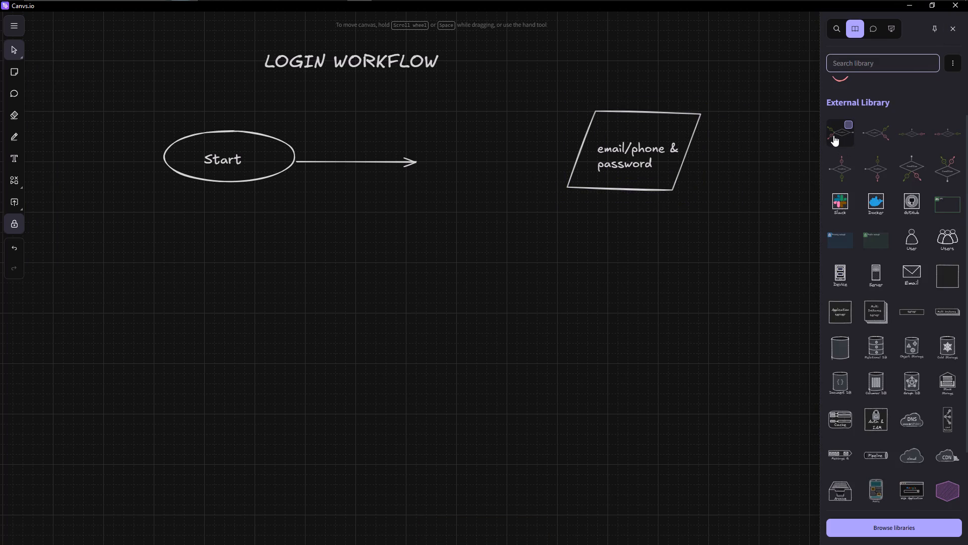
left_click(863, 131)
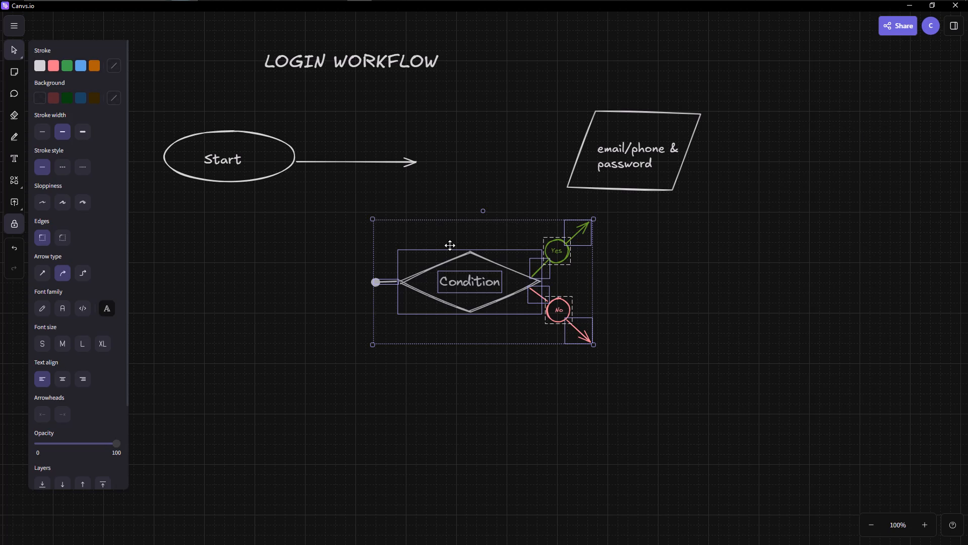
Move the Condition decision block up to just below the arrow leaving the Start ellipse.
left_click_drag(446, 279, 438, 211)
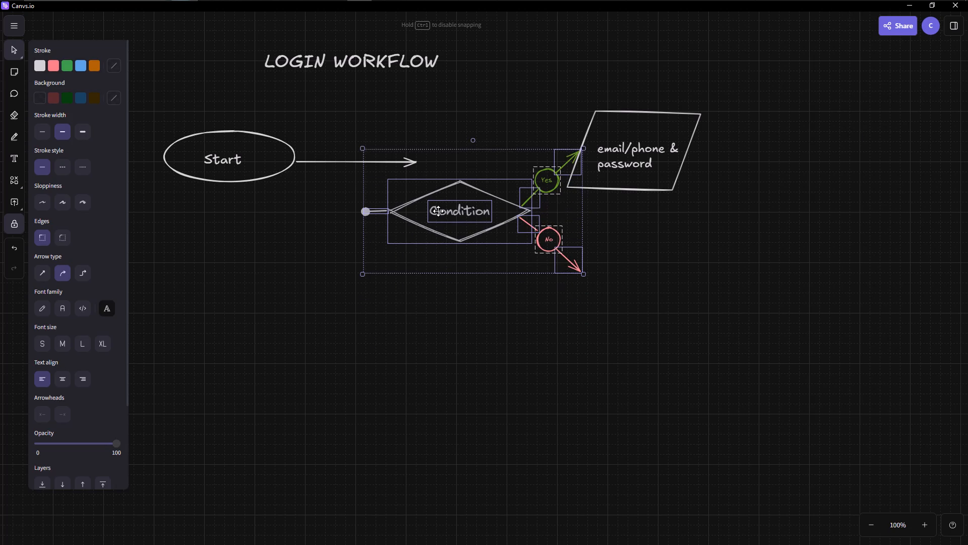
left_click_drag(438, 211, 400, 174)
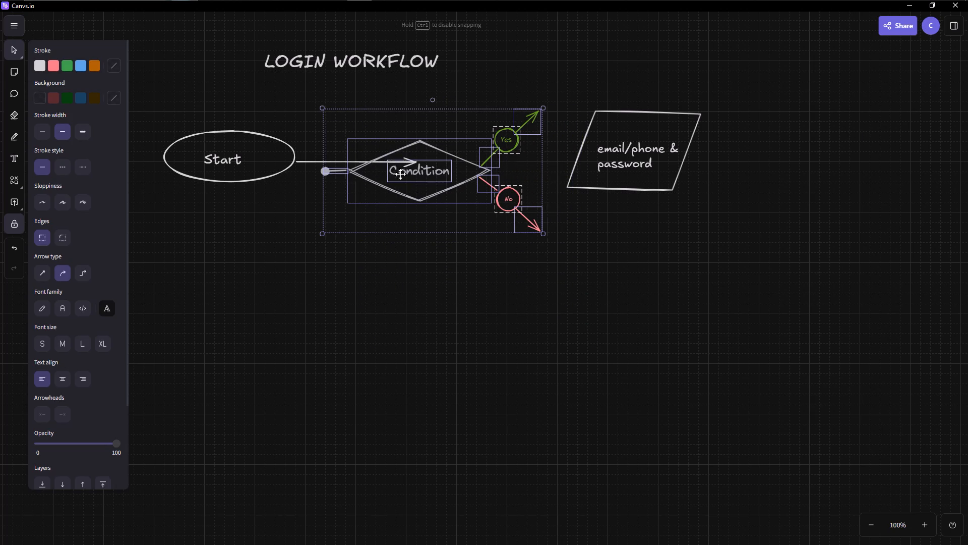
left_click_drag(400, 174, 419, 234)
Delete the straight arrow leaving the Start ellipse.
left_click(392, 161)
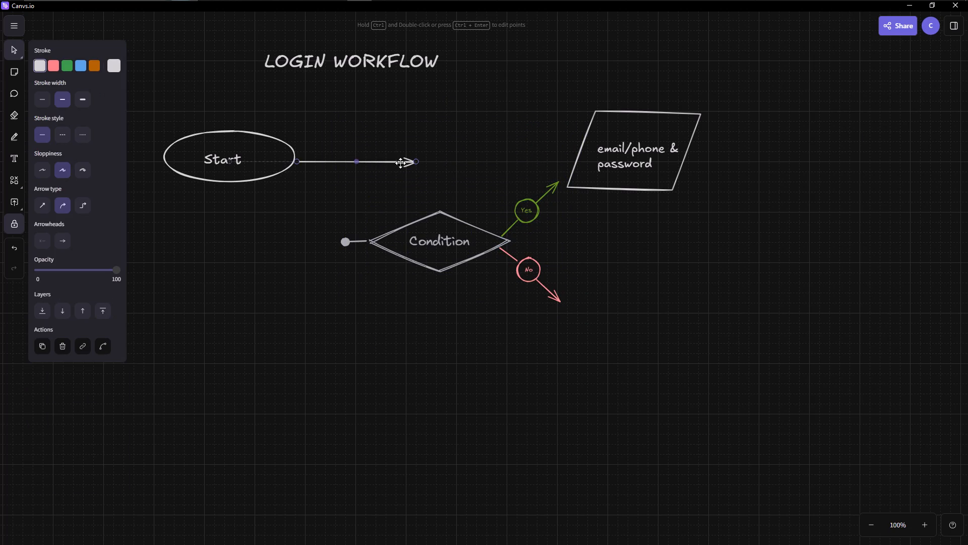
key("Delete")
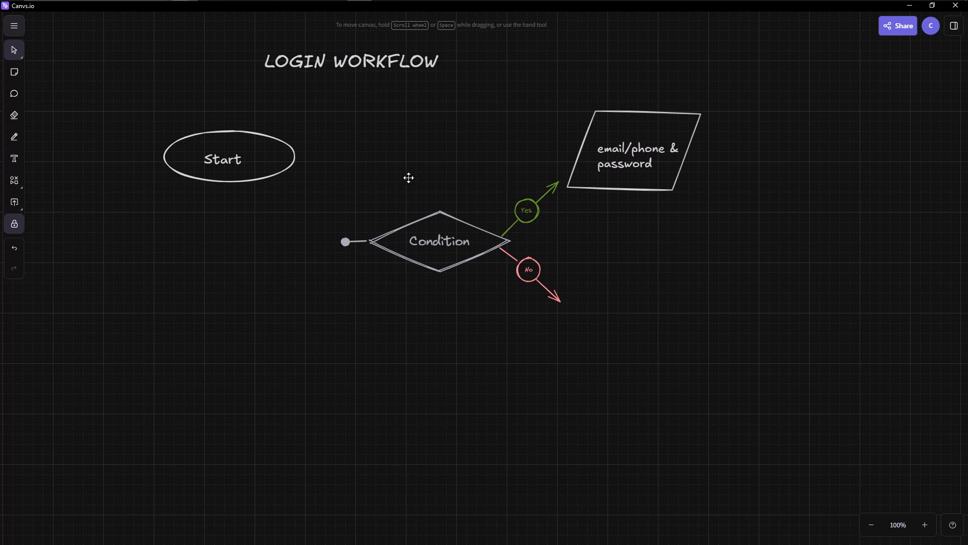
Move the Condition decision block beside the Start ellipse so its connector dot touches the ellipse's right edge.
left_click(439, 251)
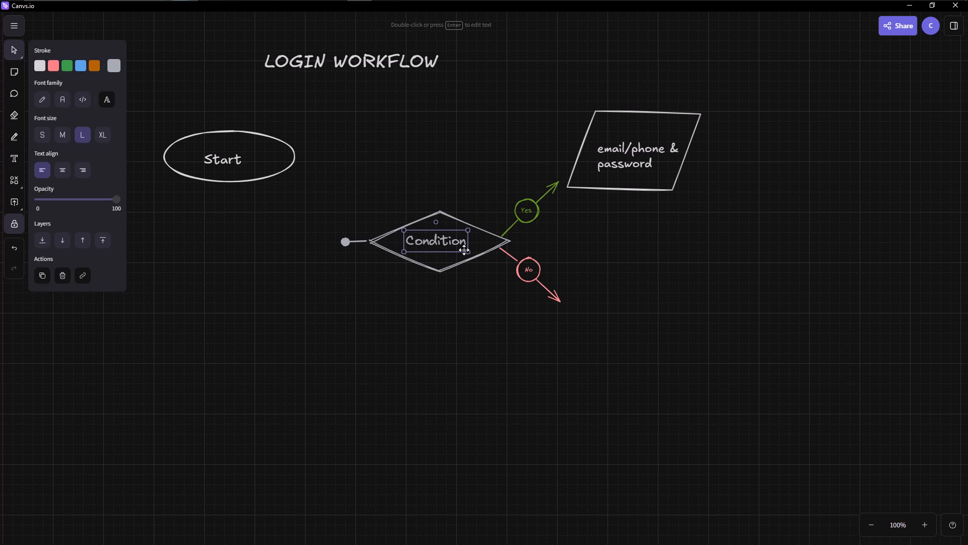
left_click_drag(485, 245, 483, 229)
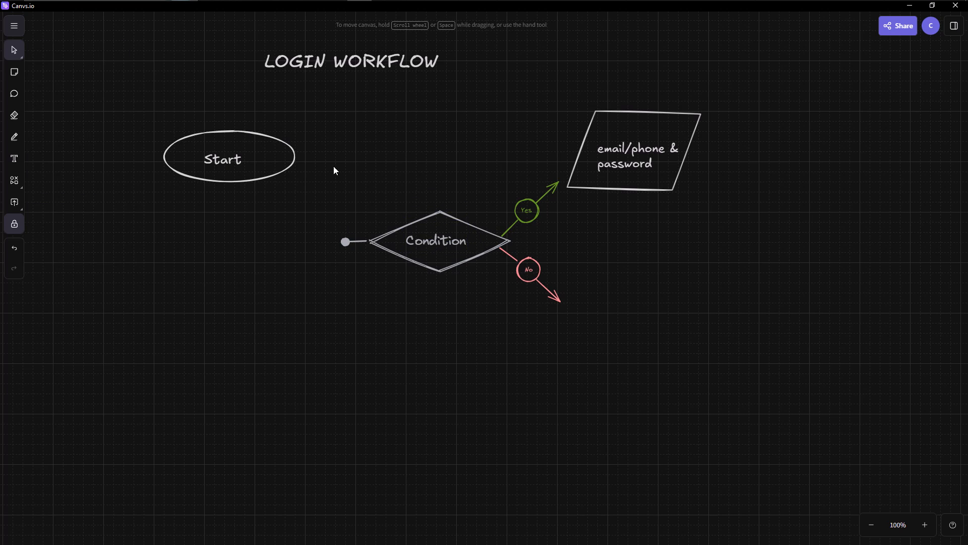
left_click_drag(330, 166, 569, 301)
left_click_drag(460, 261, 422, 209)
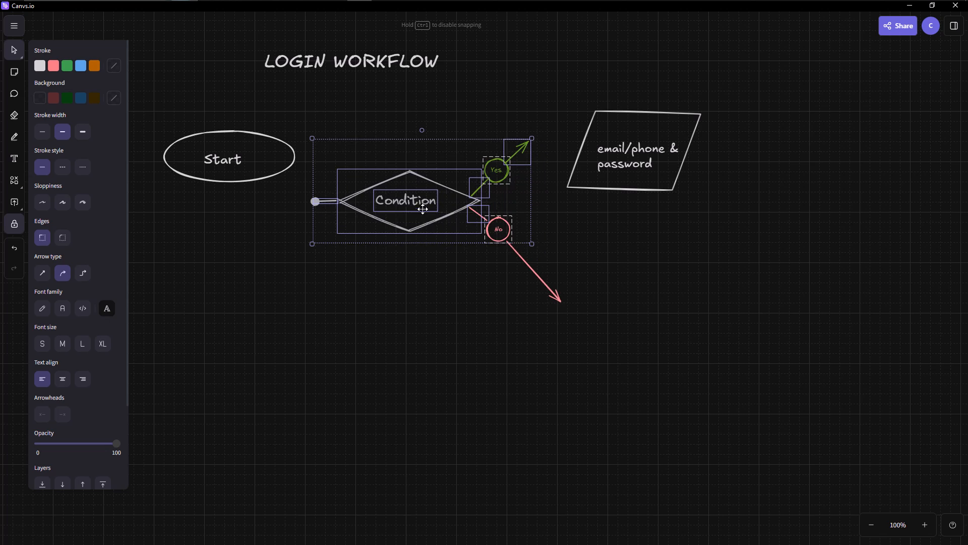
left_click_drag(422, 209, 410, 178)
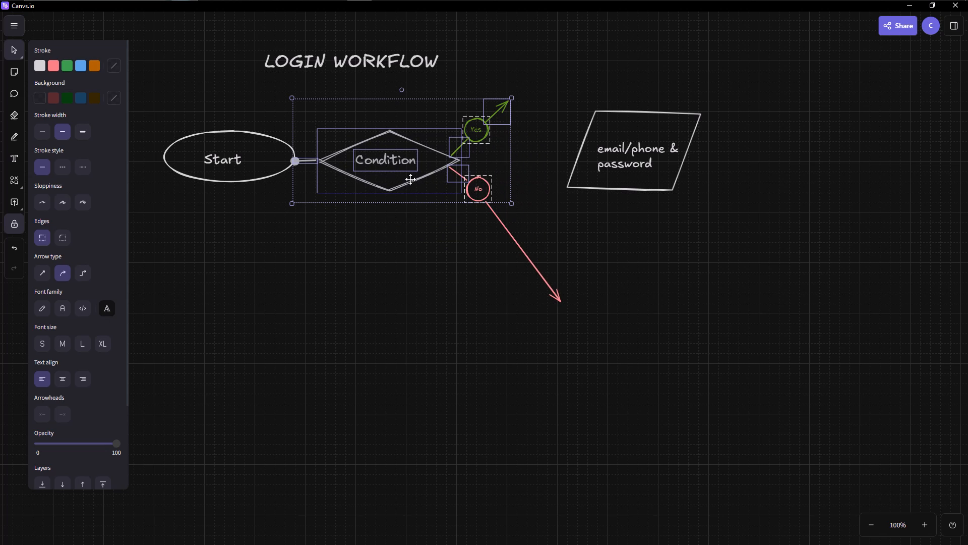
left_click(418, 272)
left_click(294, 163)
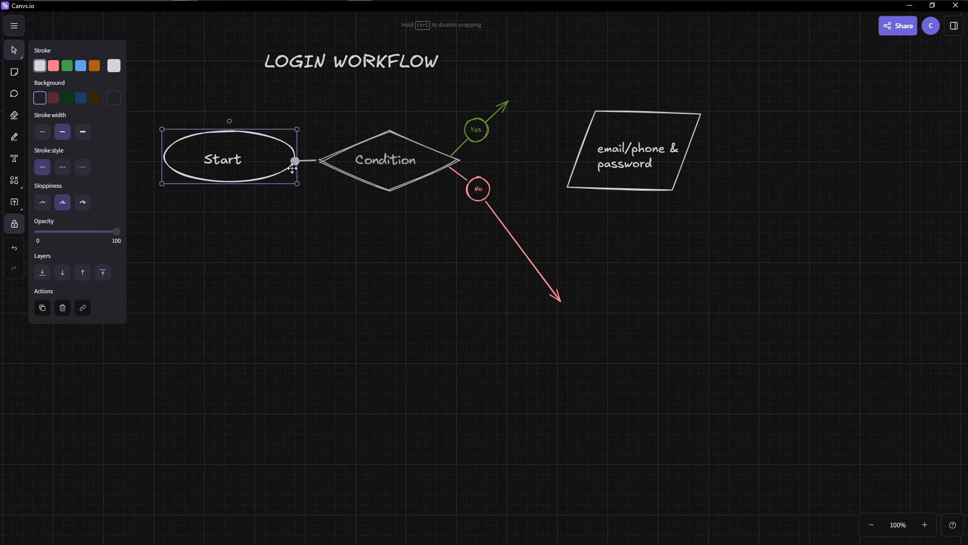
Replace the decision diamond's Condition label with "Active session".
left_click(405, 151)
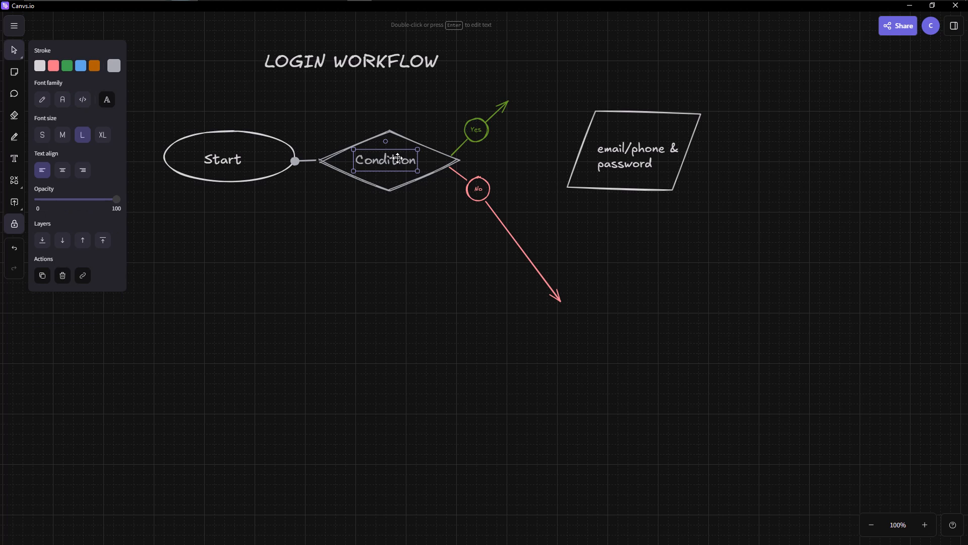
key("shift+c")
double_click(397, 158)
key("shift+a")
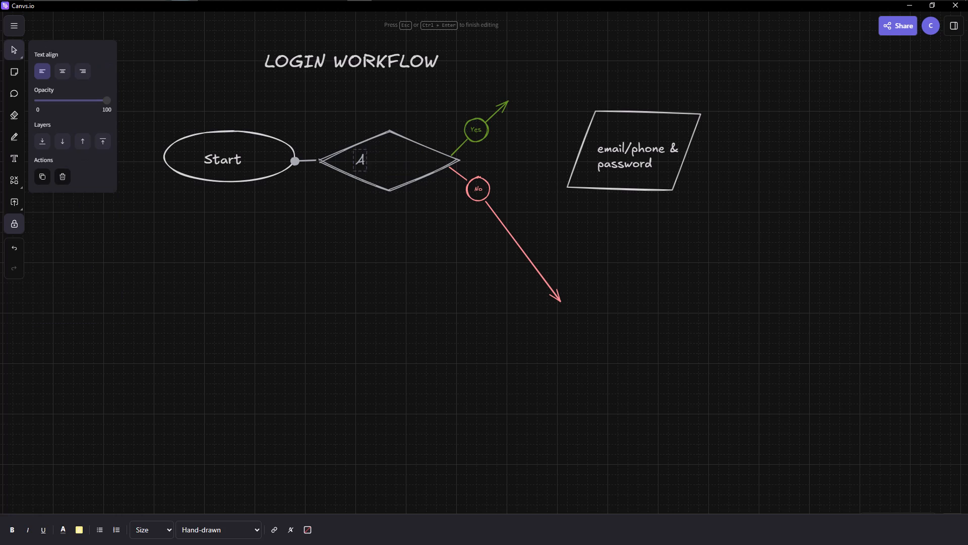
Finish entering the decision diamond's label as "Active session".
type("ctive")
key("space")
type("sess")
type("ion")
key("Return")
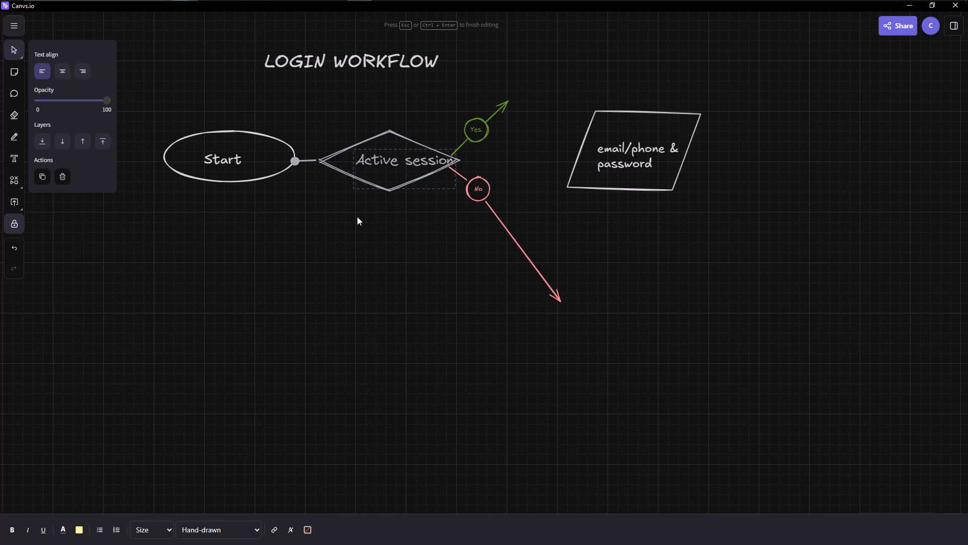
left_click(349, 239)
Shift the "Active session" label sideways so it sits centred inside the decision diamond.
left_click(383, 164)
left_click_drag(384, 163, 377, 162)
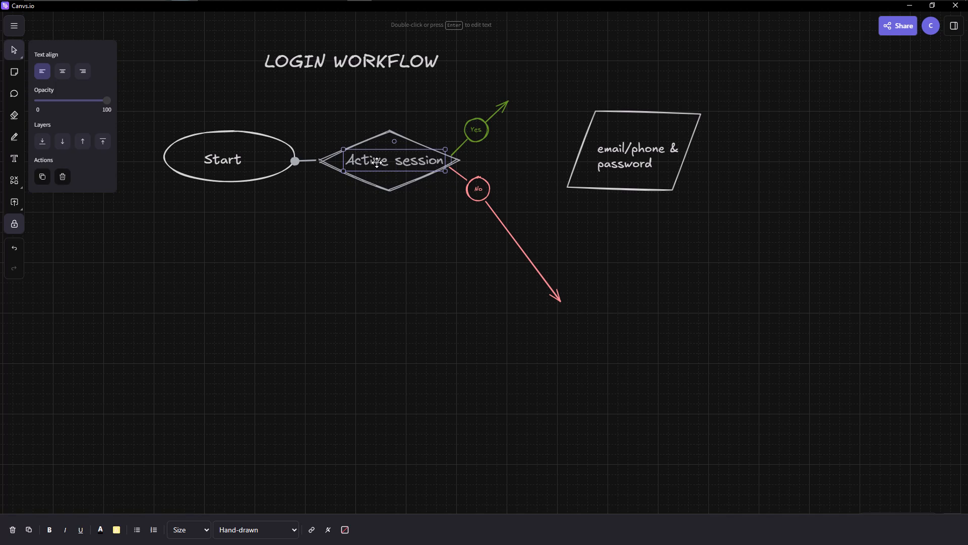
left_click_drag(377, 162, 371, 162)
left_click(412, 244)
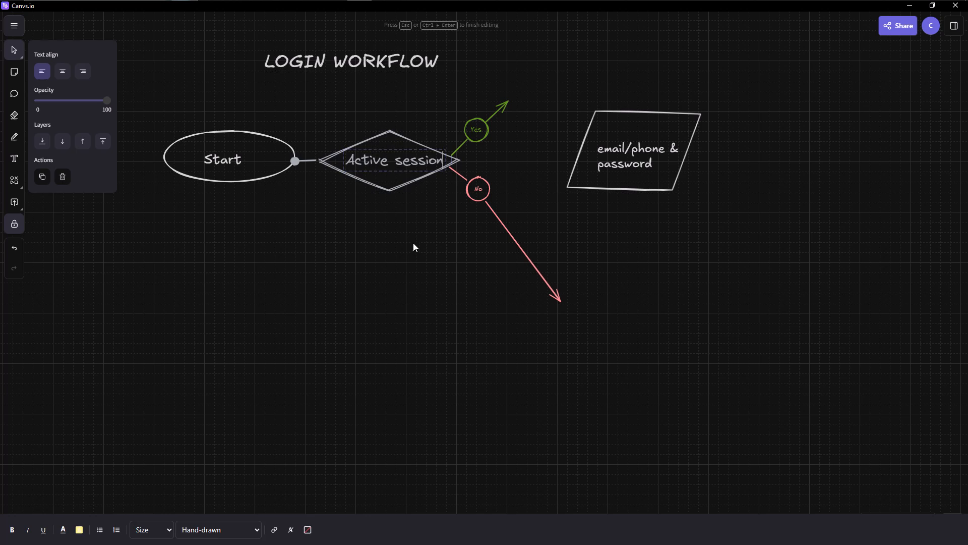
Redirect the red No arrow so its head meets the email/phone & password parallelogram near its lower-left corner.
left_click(560, 295)
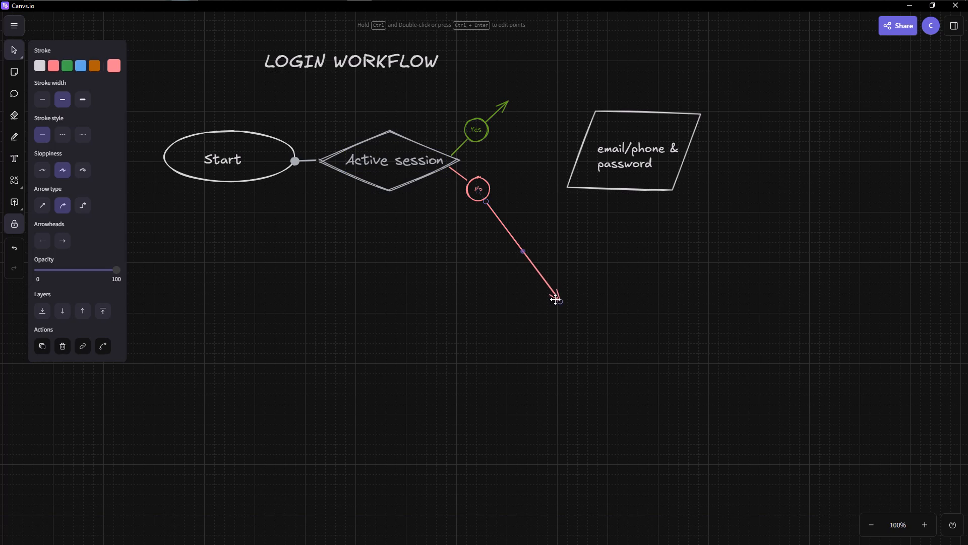
left_click_drag(558, 299, 532, 230)
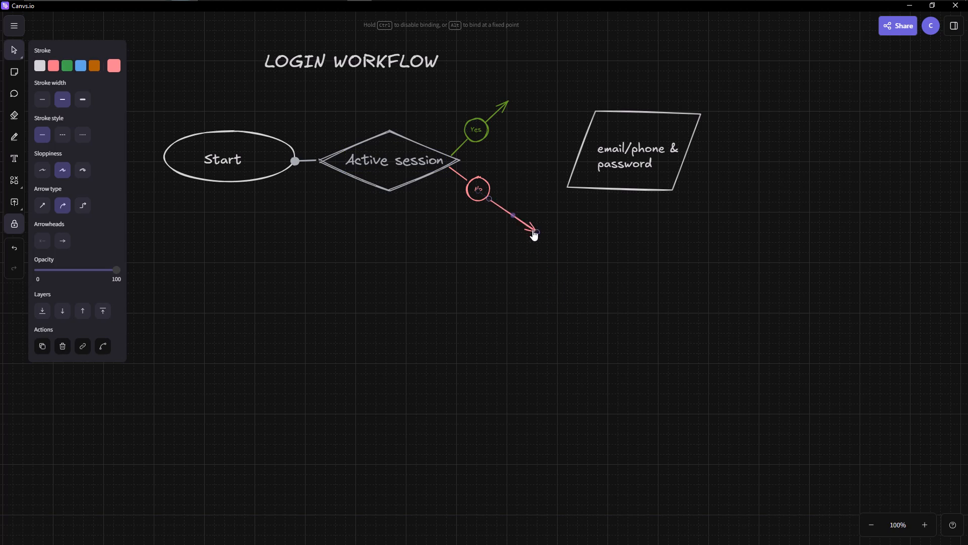
left_click_drag(532, 230, 567, 185)
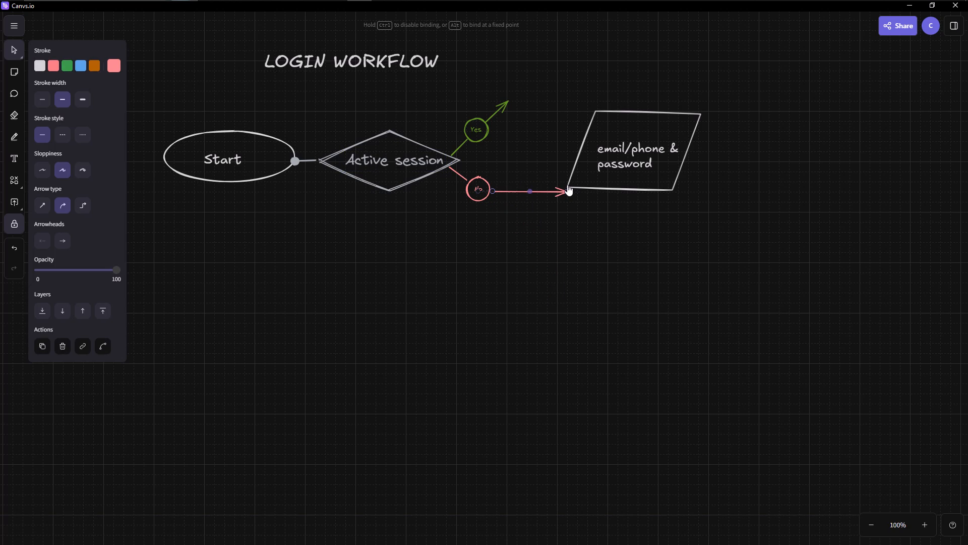
left_click_drag(567, 185, 567, 183)
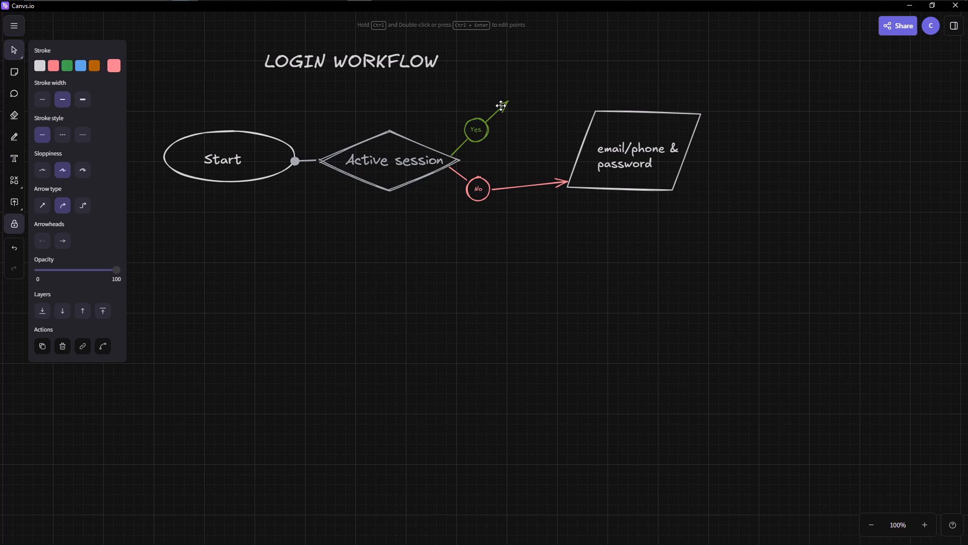
Draw a narrow upright rectangle just beyond the head of the green Yes arrow.
left_click(503, 103)
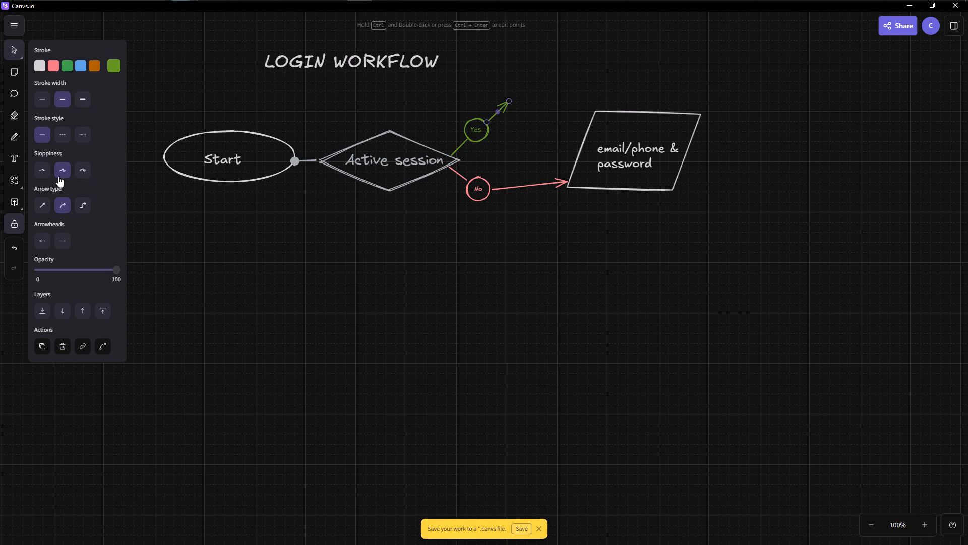
left_click(18, 182)
left_click(77, 176)
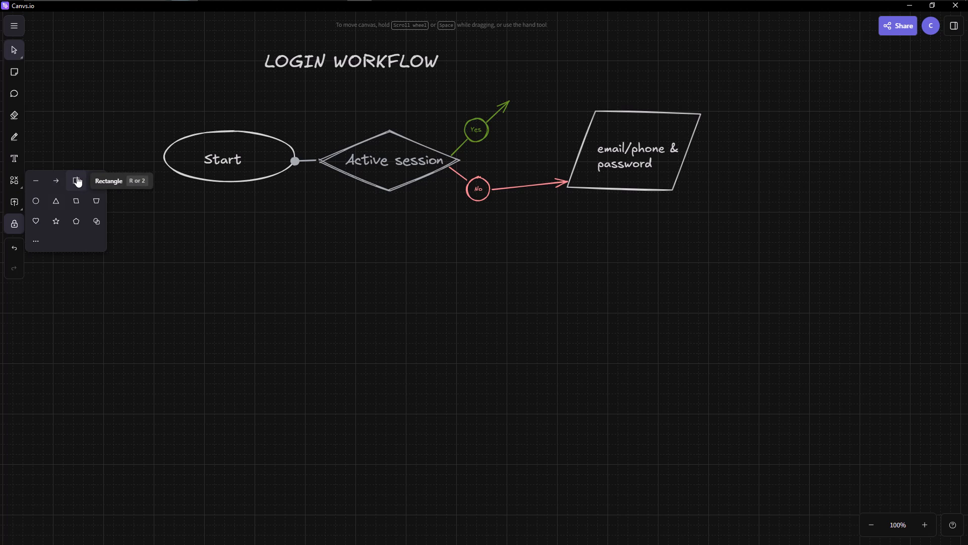
left_click_drag(521, 64, 524, 111)
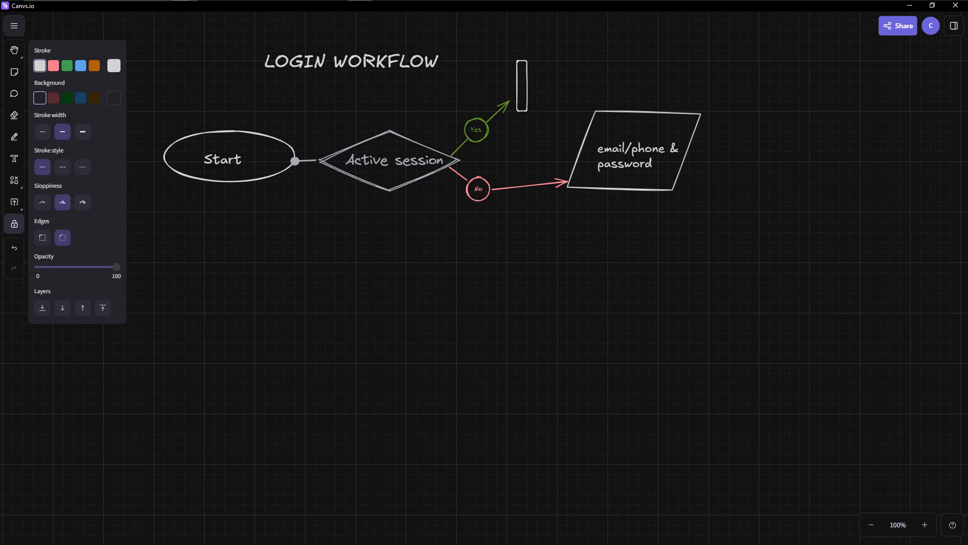
Widen the narrow rectangle beside the Yes arrow's tip into a rounded box above the parallelogram.
left_click_drag(524, 111, 601, 98)
Turn off the tool lock and add the text "Login" inside the rounded rectangle.
left_click(497, 112)
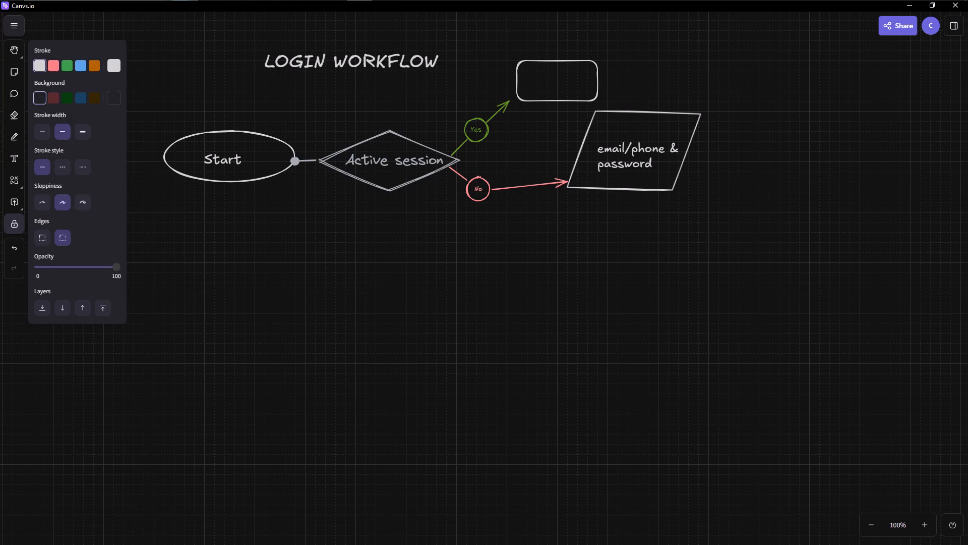
left_click(505, 105)
left_click(541, 86)
left_click(479, 306)
left_click(19, 227)
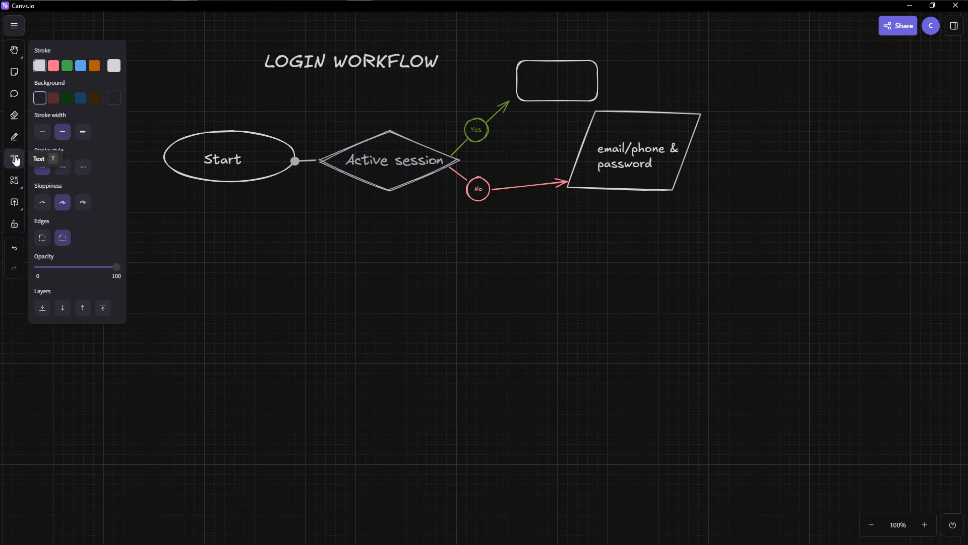
left_click(548, 85)
left_click(518, 101)
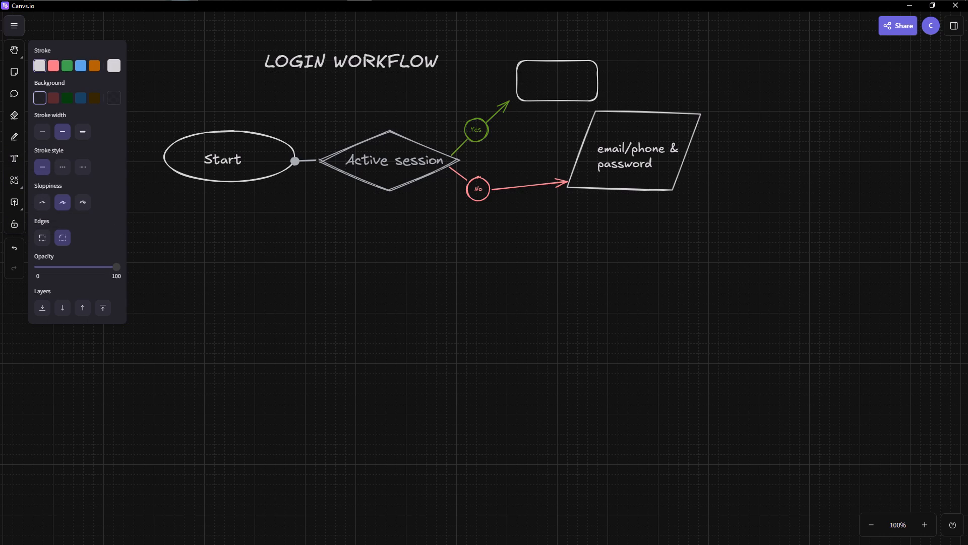
left_click(14, 162)
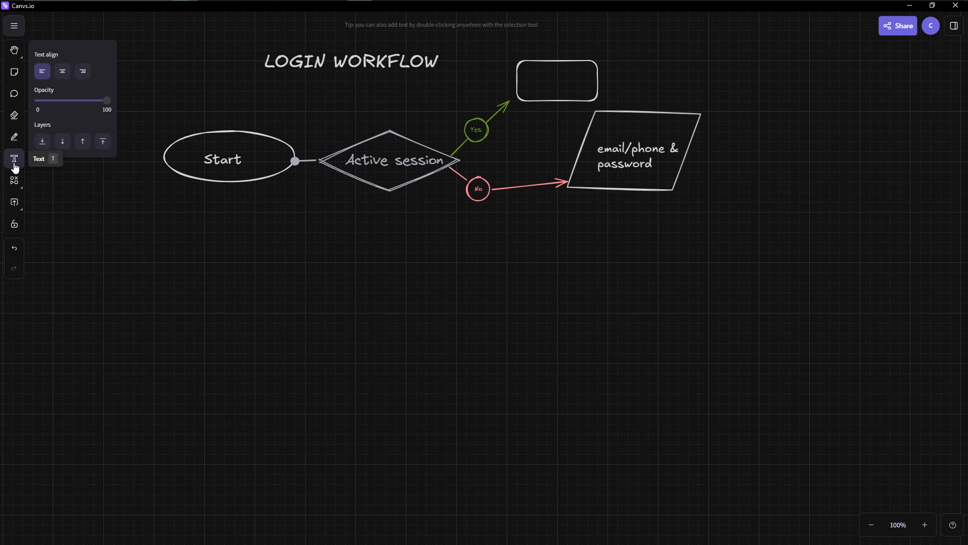
double_click(569, 83)
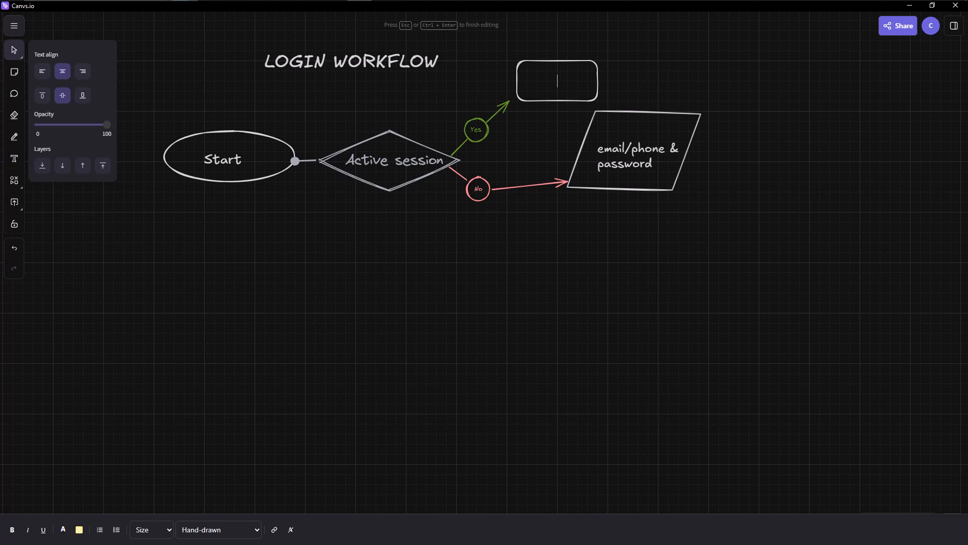
type("Login")
left_click(485, 356)
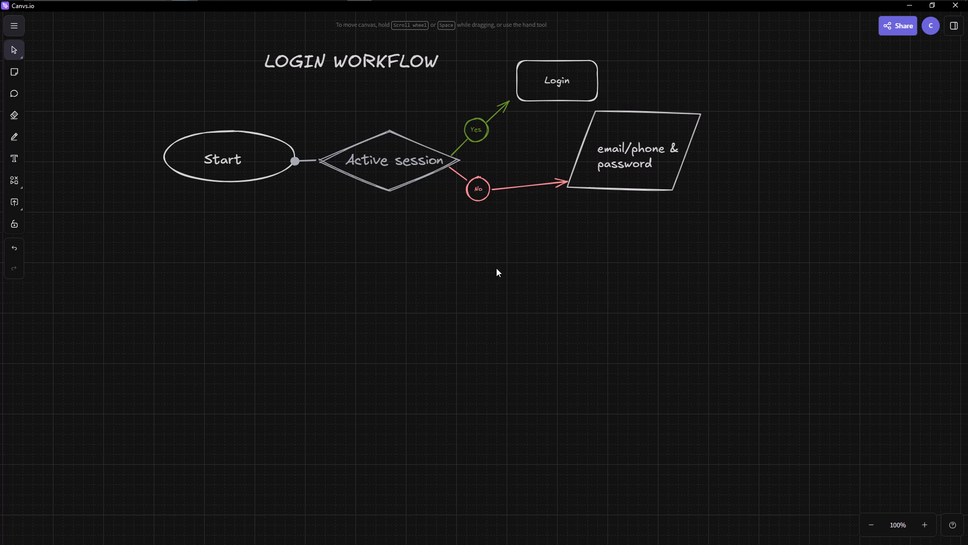
Insert another Condition decision block with Yes and No branches from the external library, below the email/phone & password parallelogram.
right_click_drag(496, 268, 212, 301)
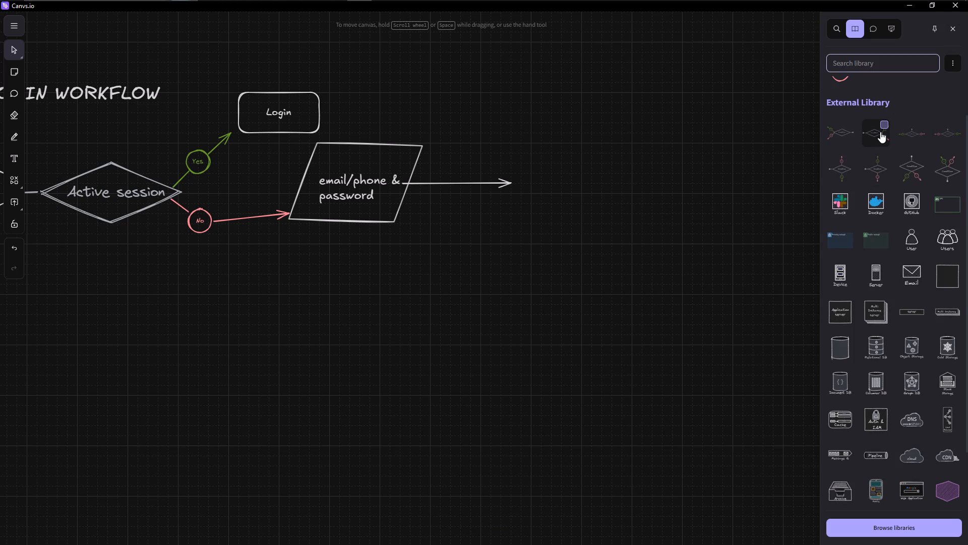
left_click(880, 132)
left_click(689, 228)
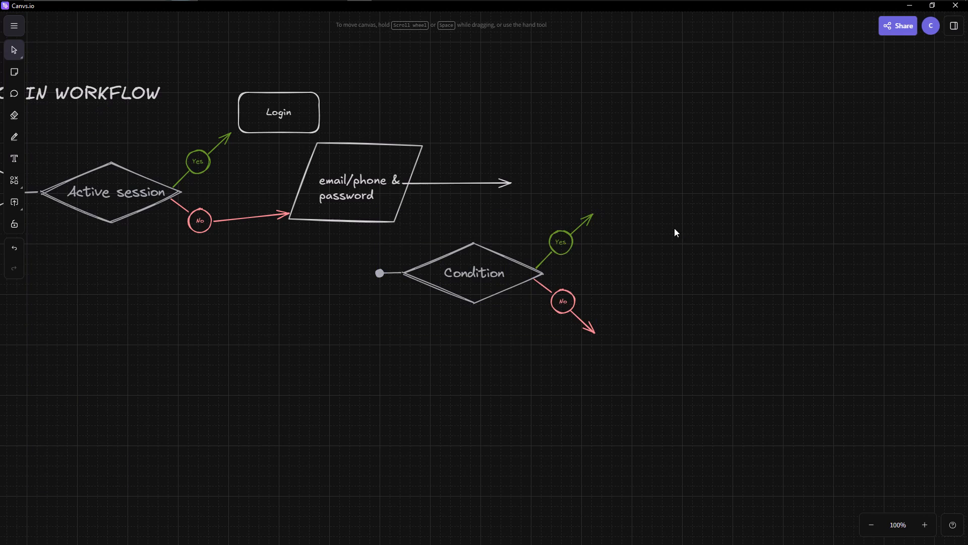
Delete the straight arrow leaving the email/phone & password parallelogram.
left_click(458, 183)
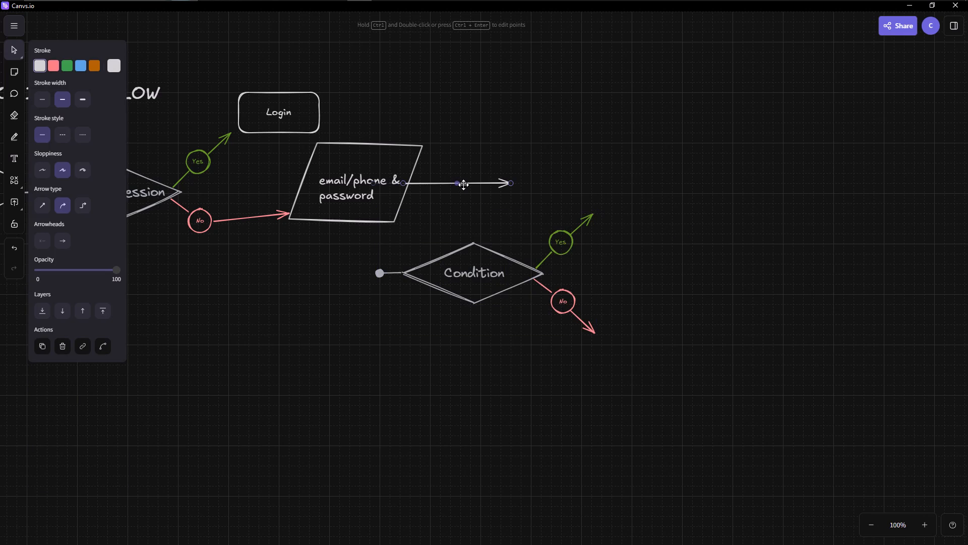
key("Delete")
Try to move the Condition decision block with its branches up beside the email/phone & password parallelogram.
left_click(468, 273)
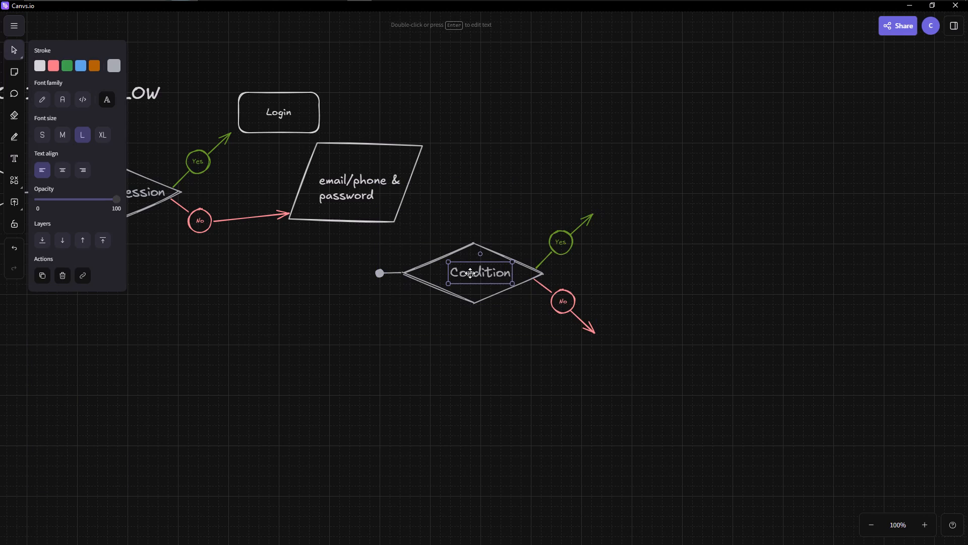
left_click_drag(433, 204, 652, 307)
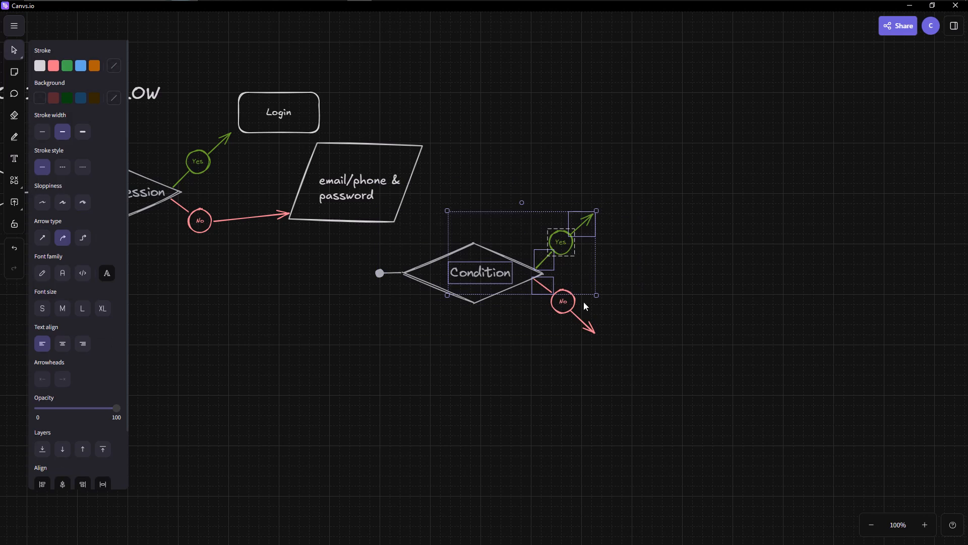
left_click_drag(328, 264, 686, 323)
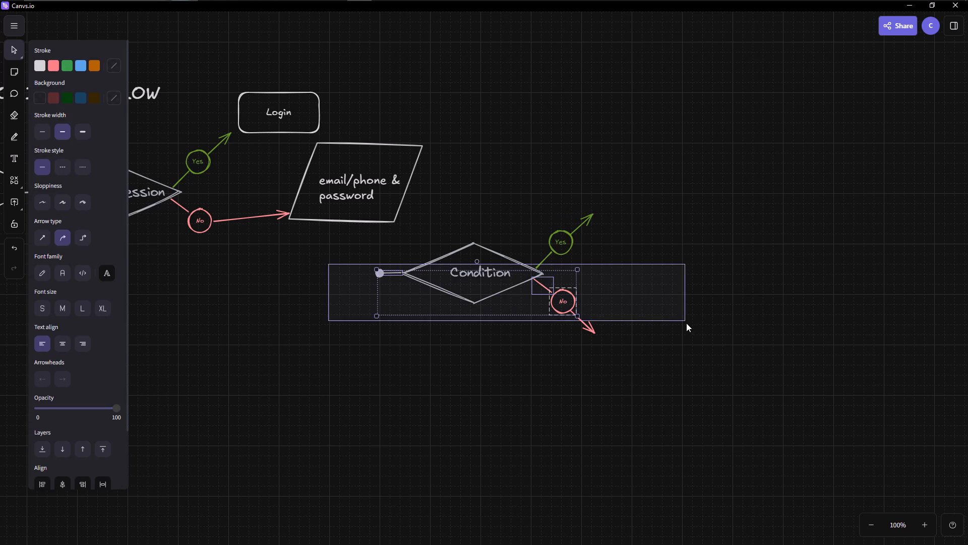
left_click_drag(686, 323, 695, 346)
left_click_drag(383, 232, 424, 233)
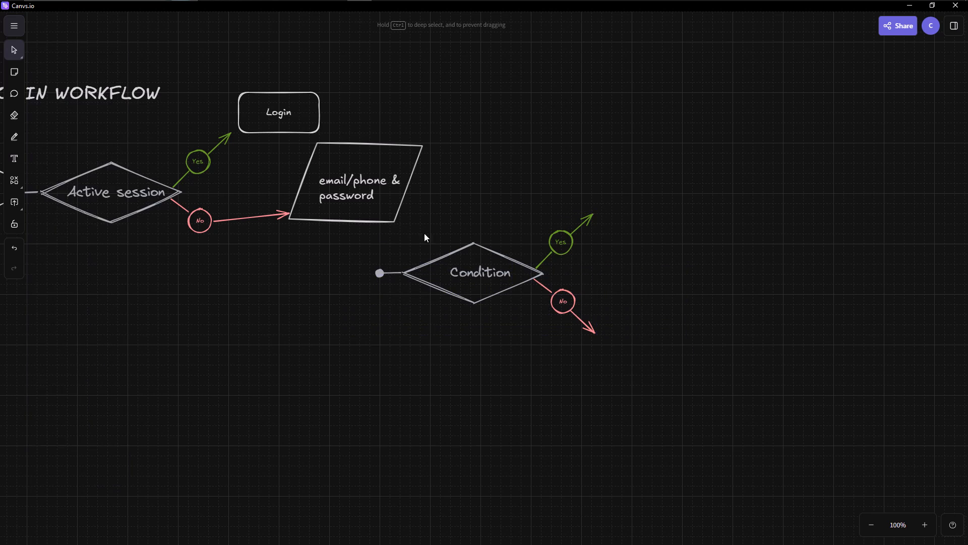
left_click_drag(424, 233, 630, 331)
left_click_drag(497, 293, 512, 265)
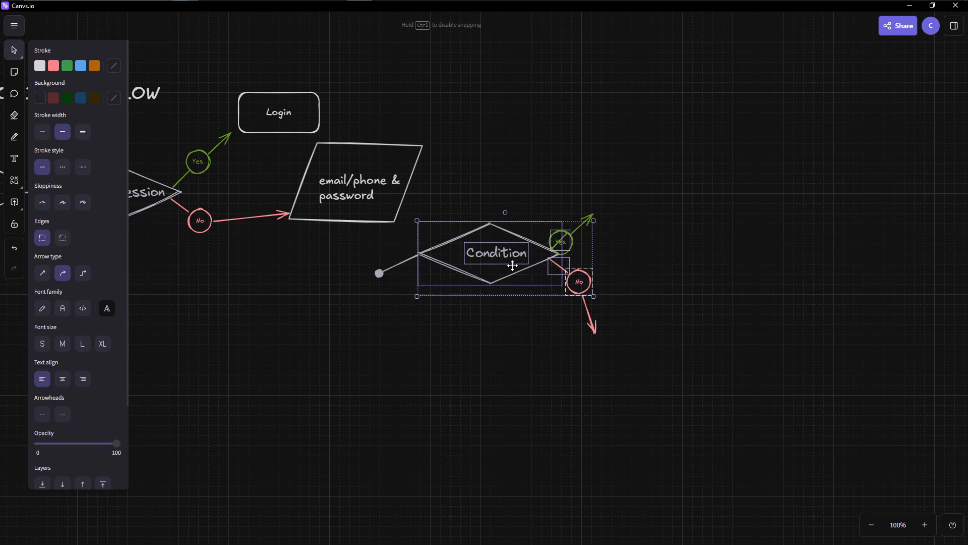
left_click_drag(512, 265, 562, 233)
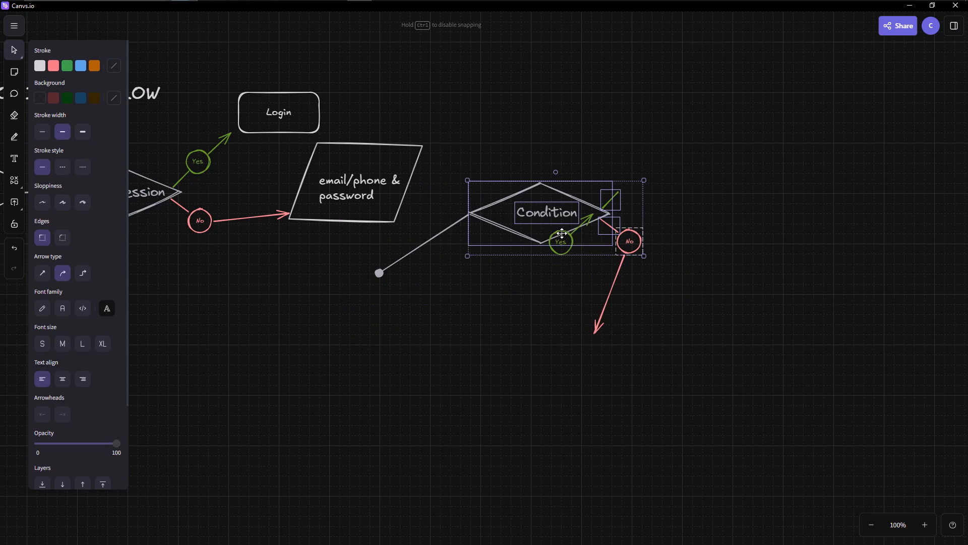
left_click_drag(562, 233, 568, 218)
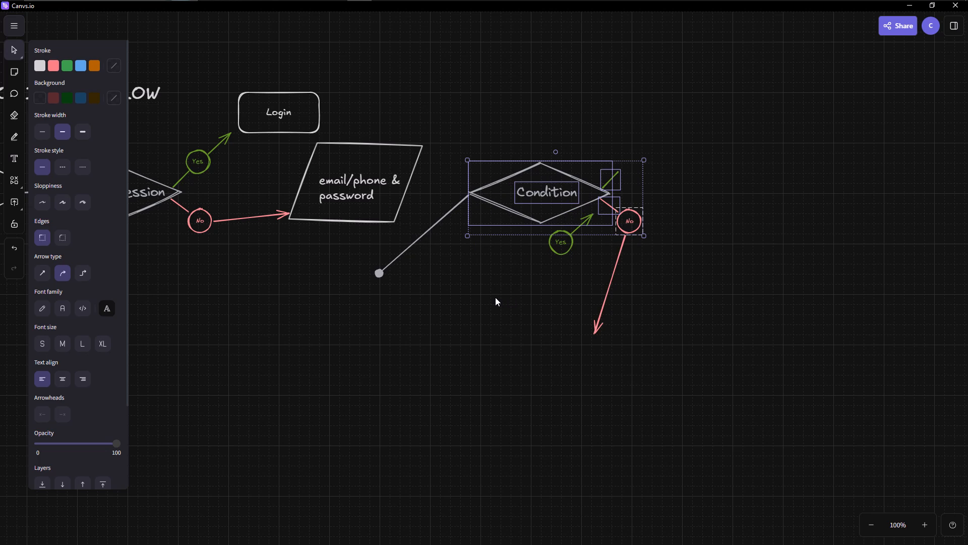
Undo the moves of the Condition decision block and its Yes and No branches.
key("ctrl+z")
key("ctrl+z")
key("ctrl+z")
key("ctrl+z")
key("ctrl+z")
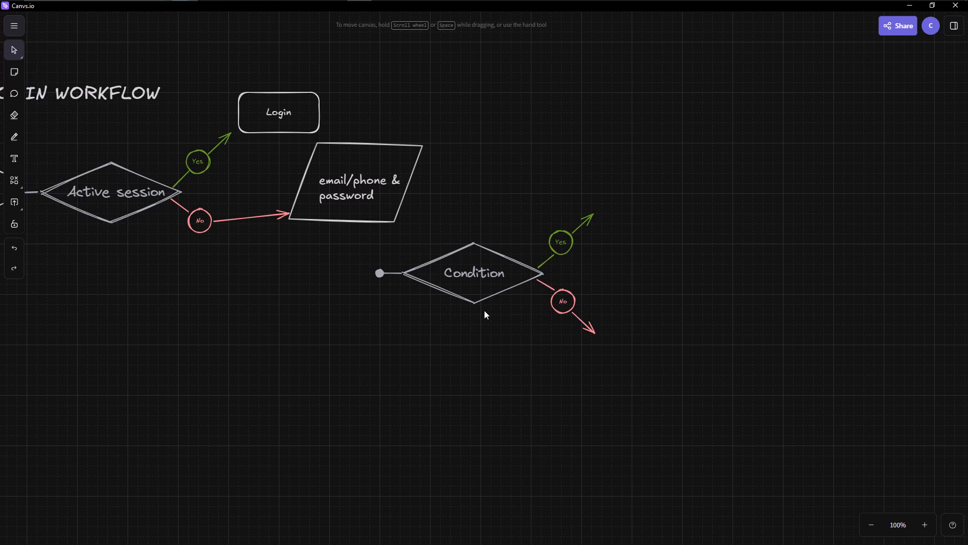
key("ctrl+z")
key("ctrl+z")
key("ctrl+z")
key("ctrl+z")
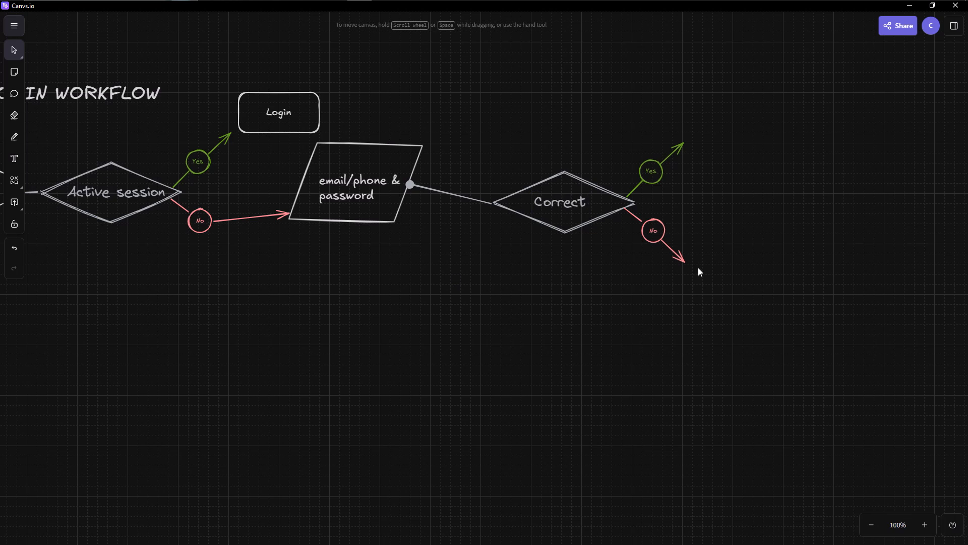
Reroute the Correct decision's No arrow from the No circle back to the lower corner of the email/phone & password parallelogram.
left_click_drag(681, 259, 664, 291)
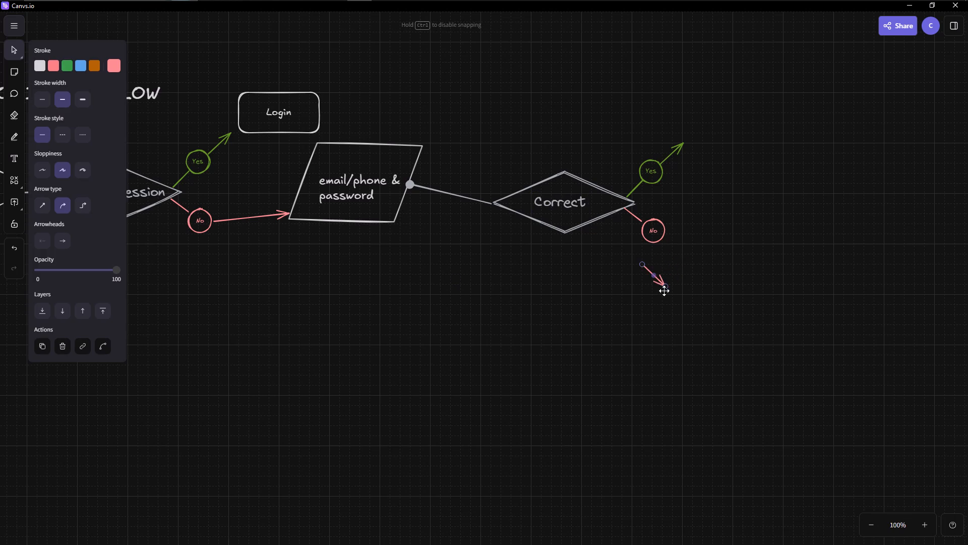
left_click_drag(664, 291, 676, 258)
left_click_drag(676, 258, 676, 257)
left_click_drag(676, 257, 674, 289)
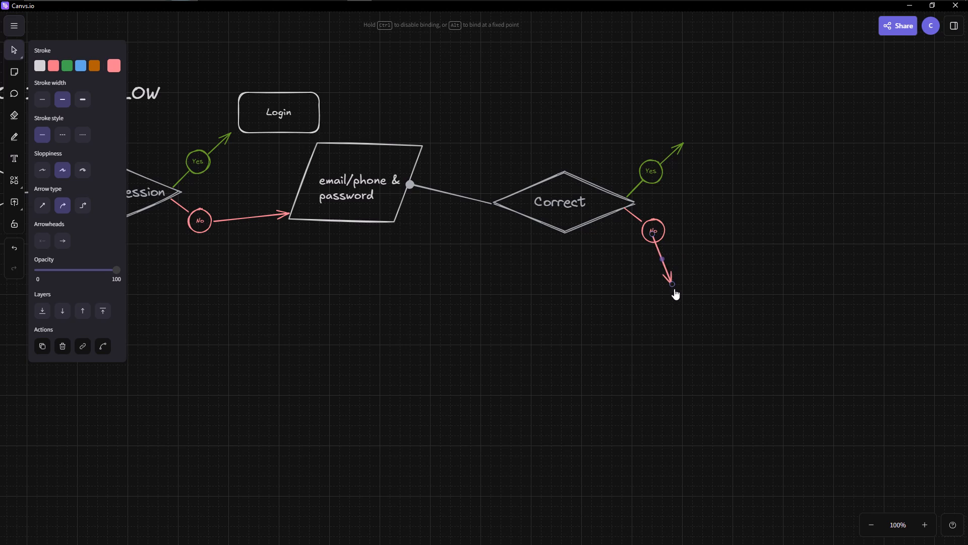
left_click_drag(674, 289, 393, 226)
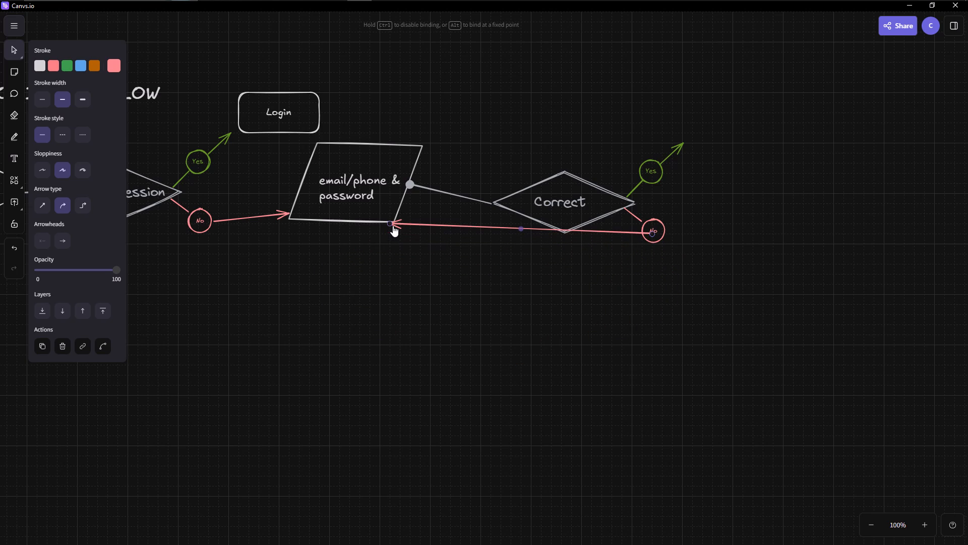
left_click_drag(393, 226, 394, 225)
left_click(481, 304)
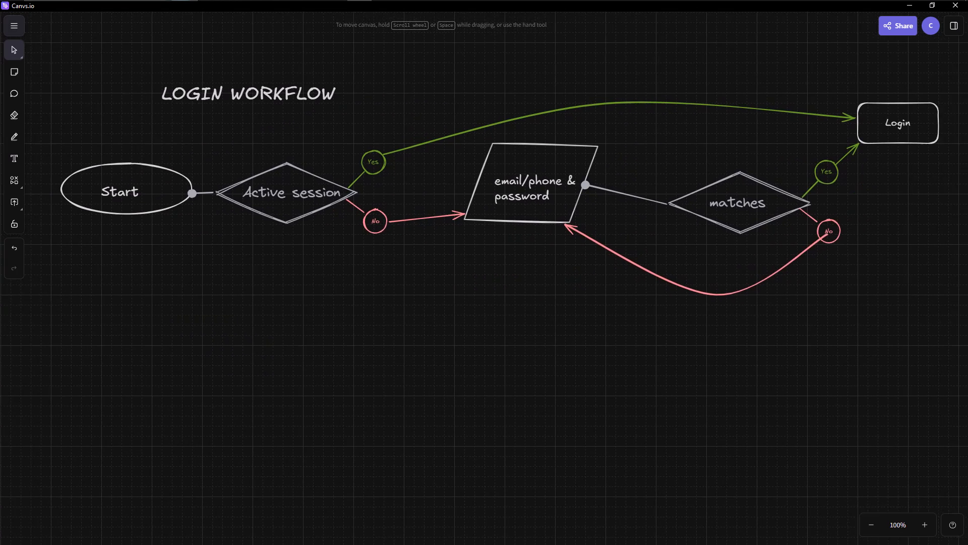
Draw a wide ellipse beyond the Login box, level with it and with a gap between them.
right_click_drag(406, 334, 370, 324)
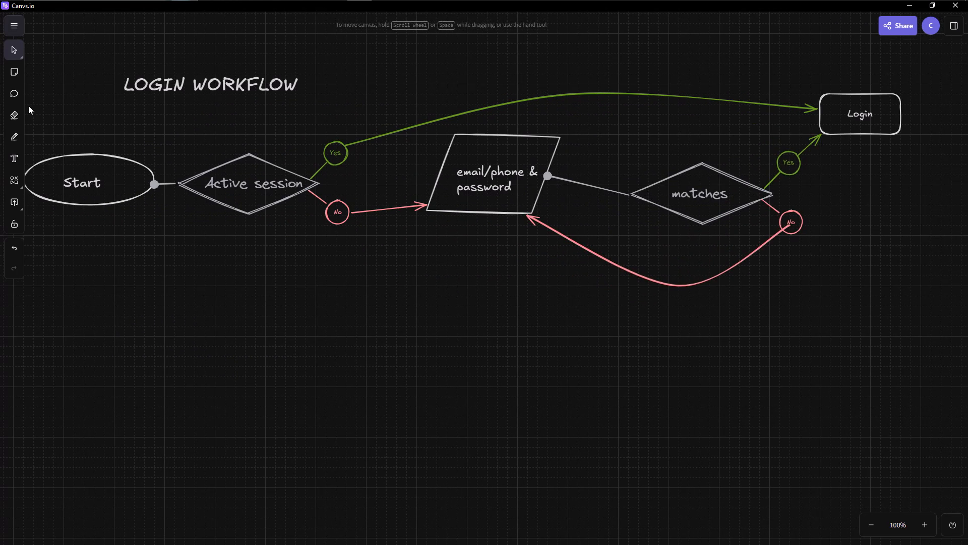
left_click(13, 181)
left_click(36, 199)
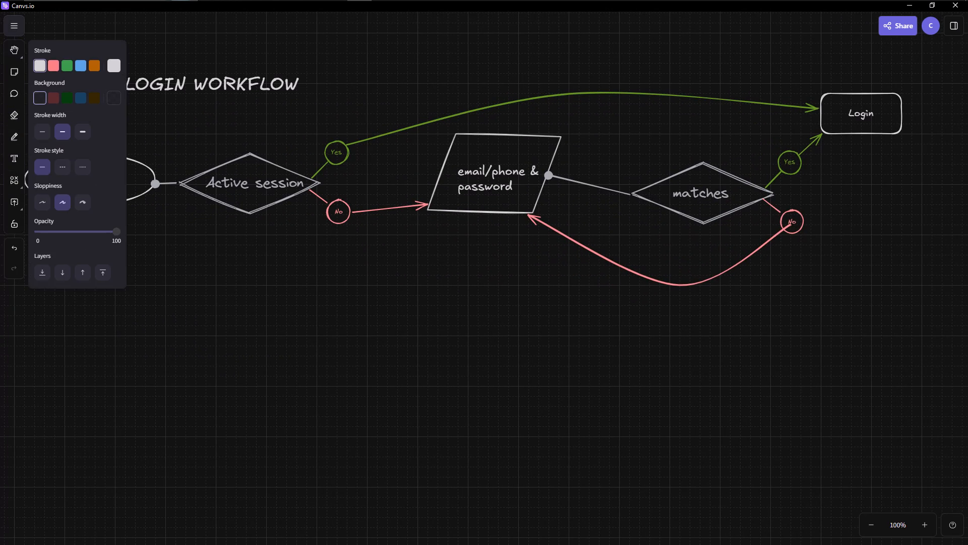
right_click_drag(849, 295, 631, 298)
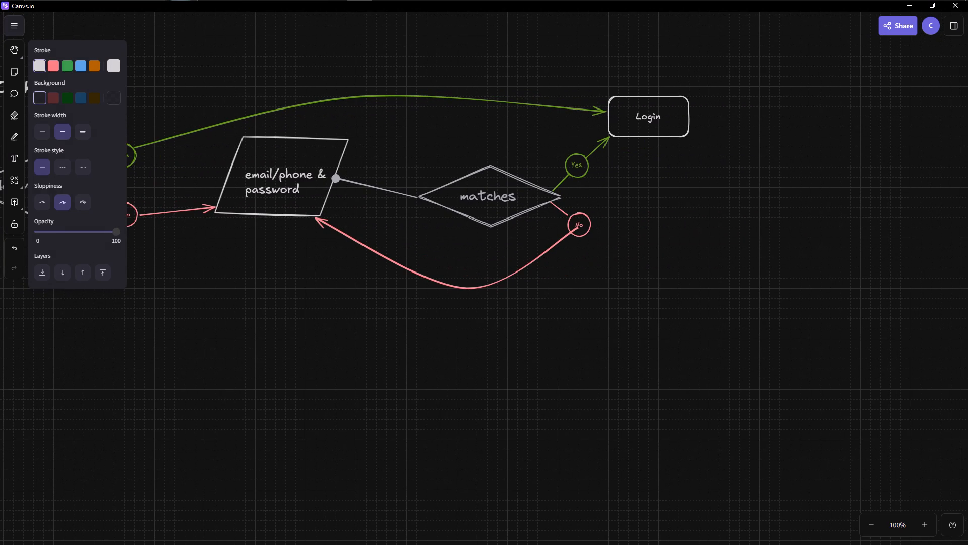
left_click_drag(733, 99, 804, 132)
left_click_drag(804, 132, 857, 136)
left_click_drag(789, 120, 810, 119)
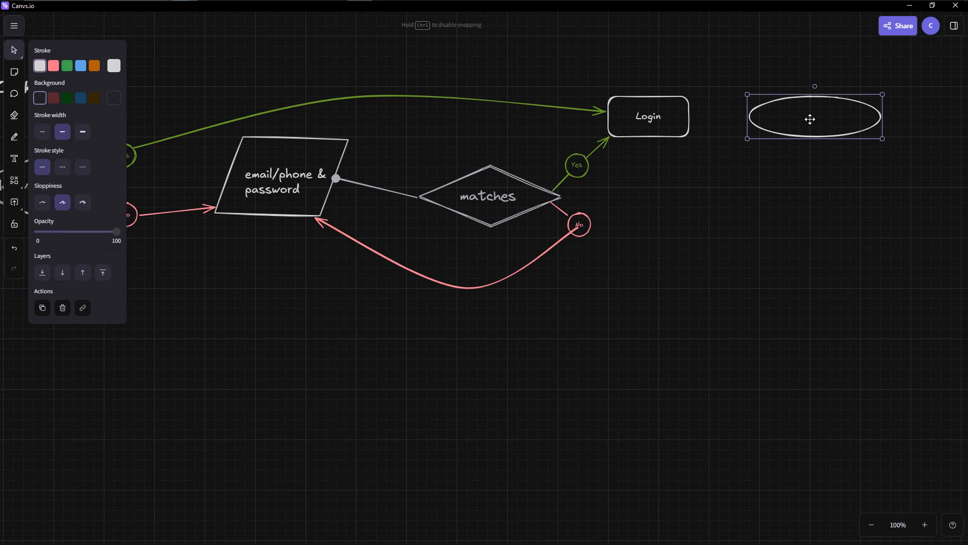
left_click_drag(810, 119, 824, 119)
Add the text "Stop" inside the new ellipse.
double_click(824, 119)
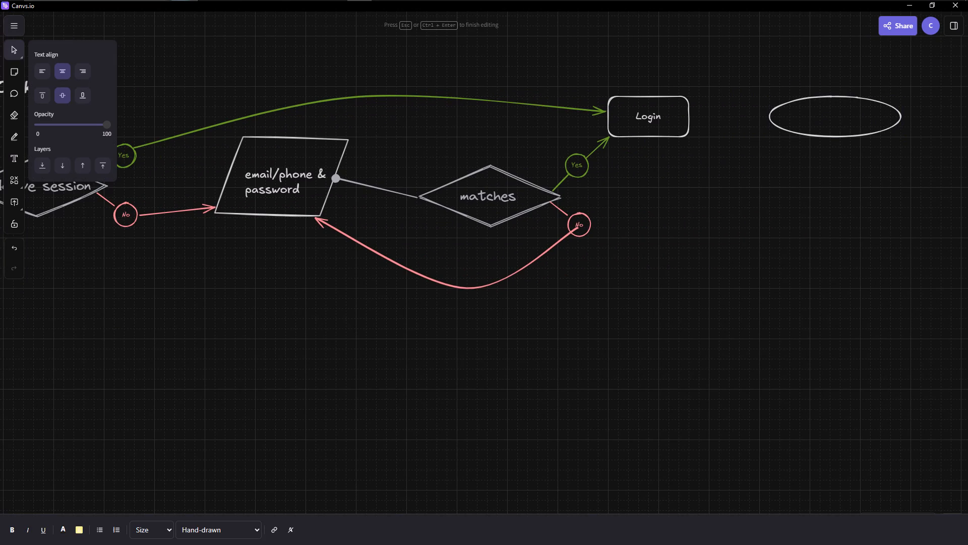
key("shift+s")
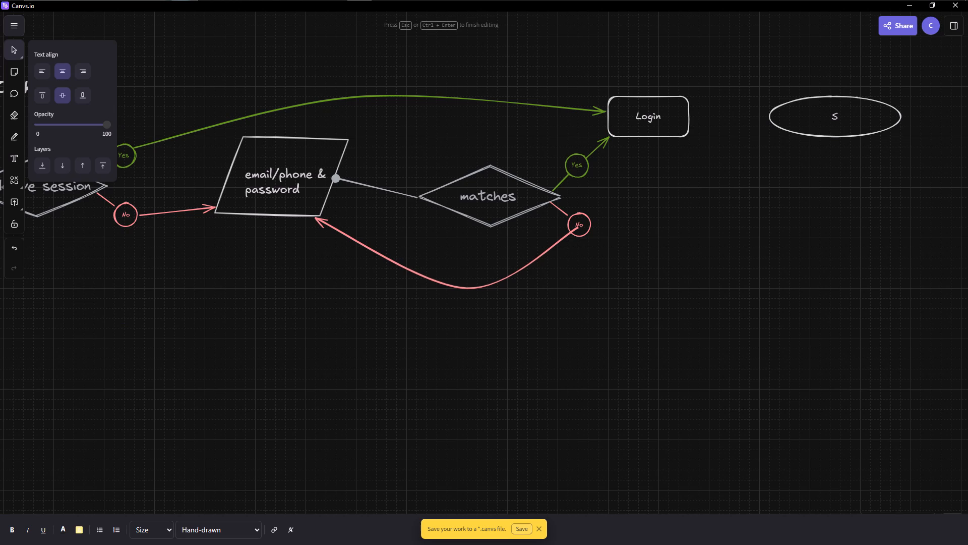
type("top")
left_click(852, 219)
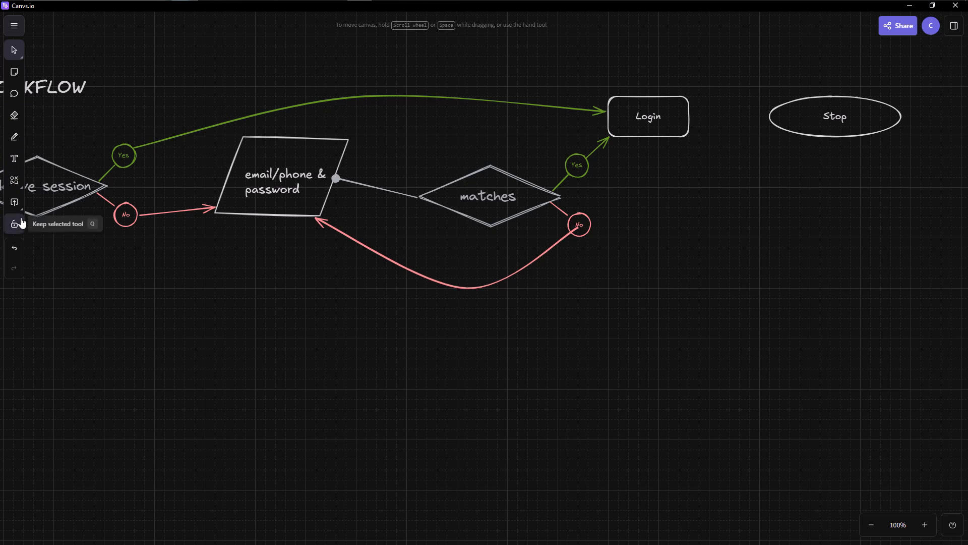
Draw a straight arrow from the Login box to the Stop ellipse.
left_click(9, 184)
left_click(54, 179)
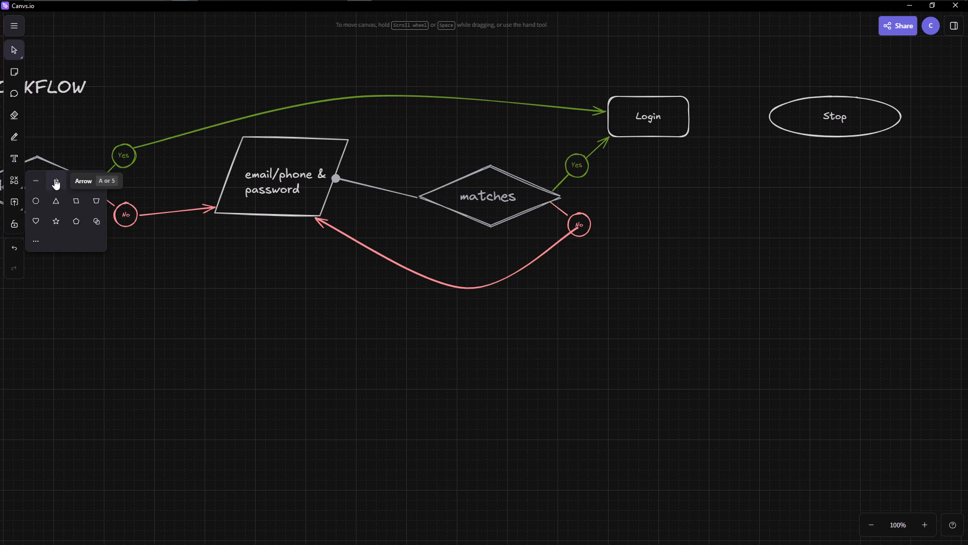
left_click(689, 117)
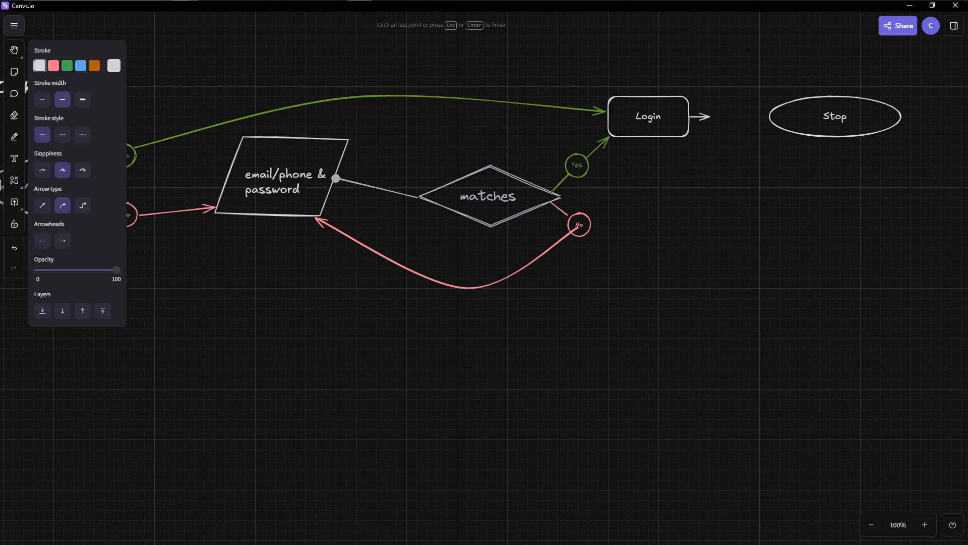
left_click(767, 117)
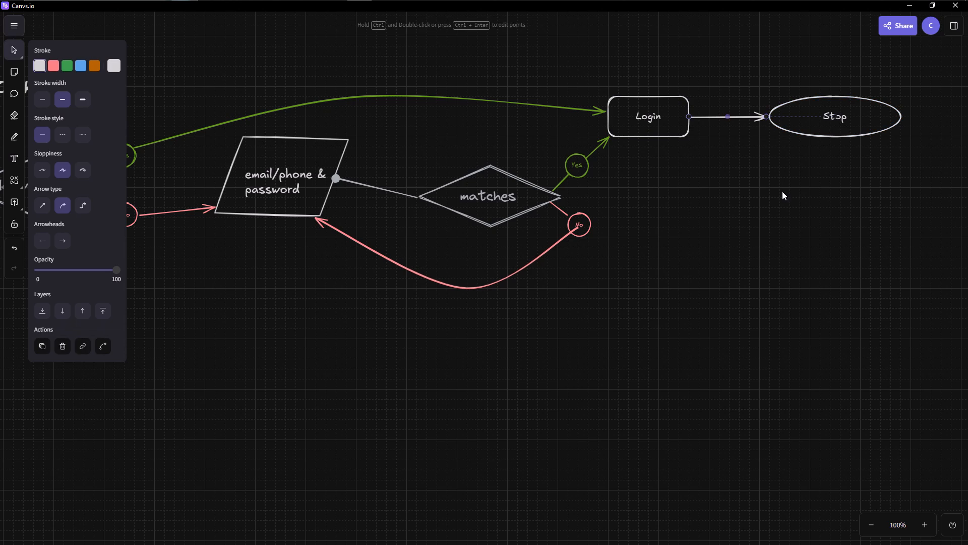
left_click(324, 366)
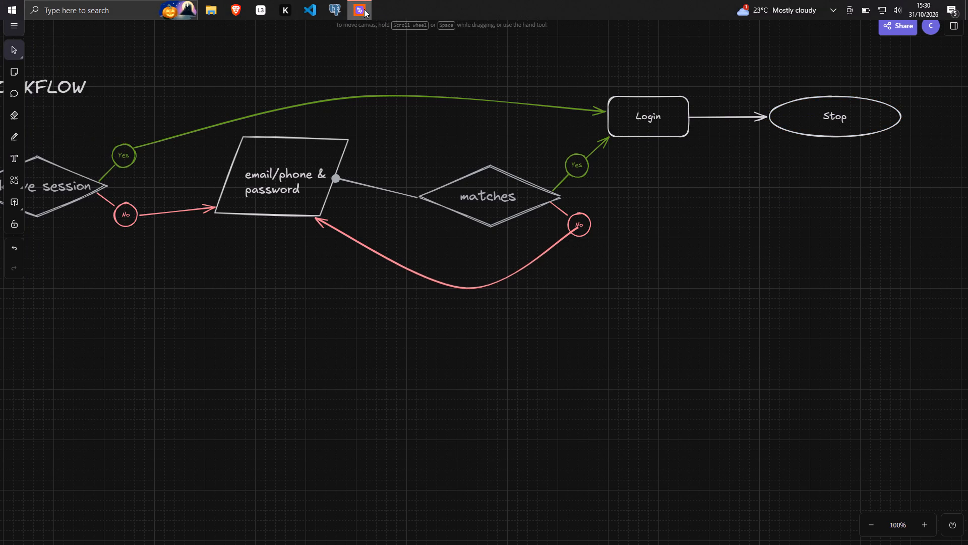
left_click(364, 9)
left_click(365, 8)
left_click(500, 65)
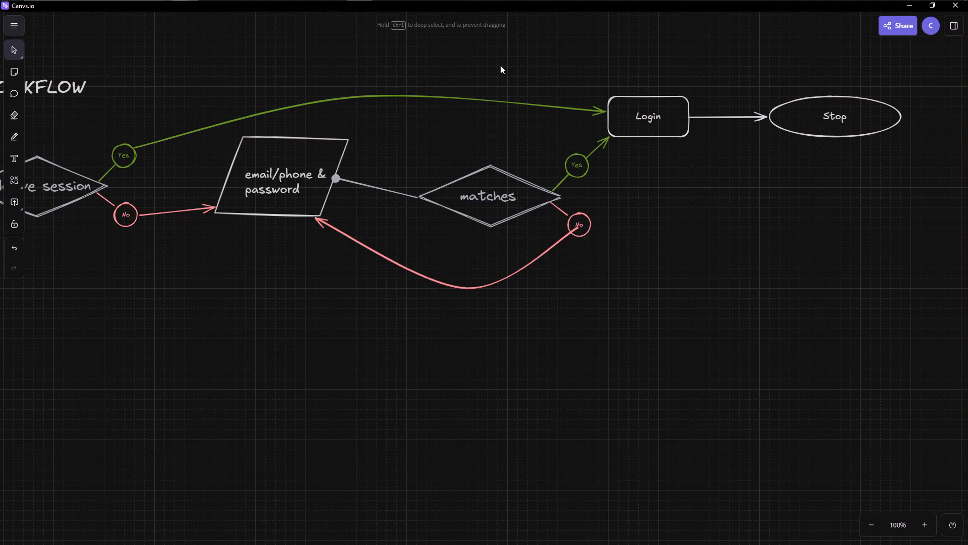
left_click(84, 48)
Start saving the canvas to disk and create a new folder named "canvas" in Documents.
key("ctrl+s")
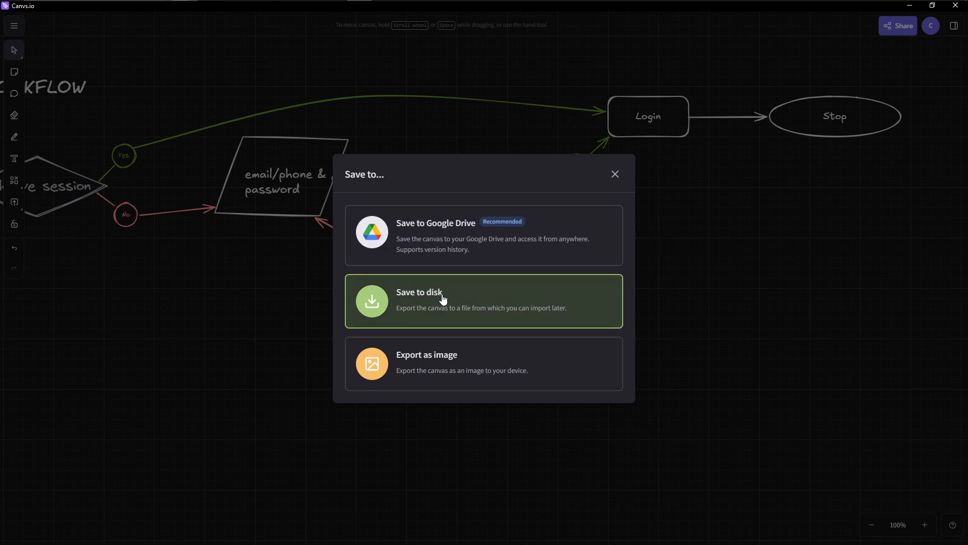
left_click(437, 298)
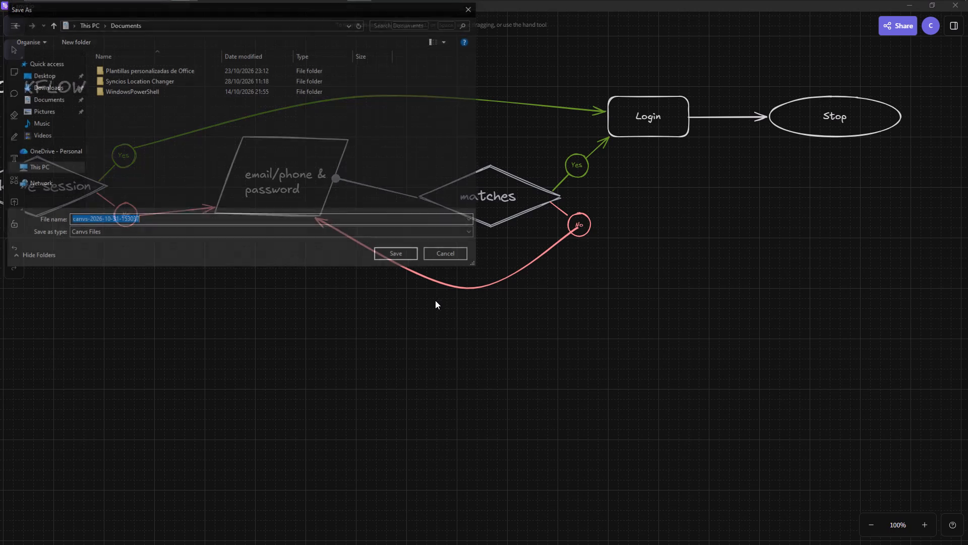
left_click(62, 94)
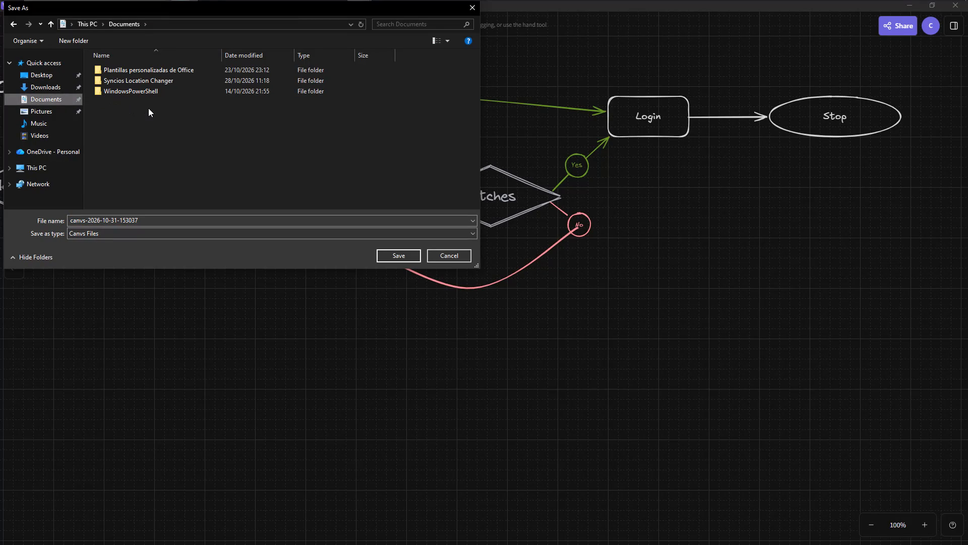
right_click(148, 108)
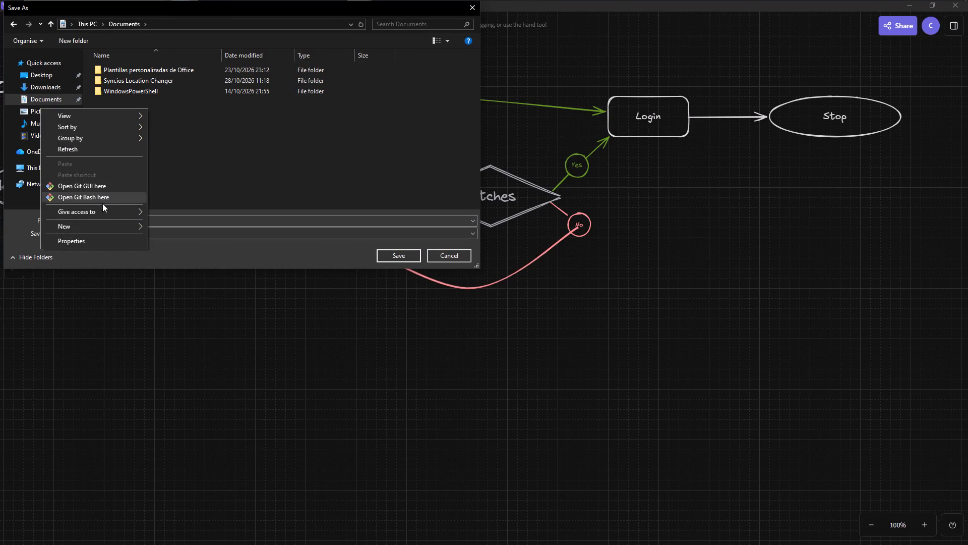
left_click(159, 227)
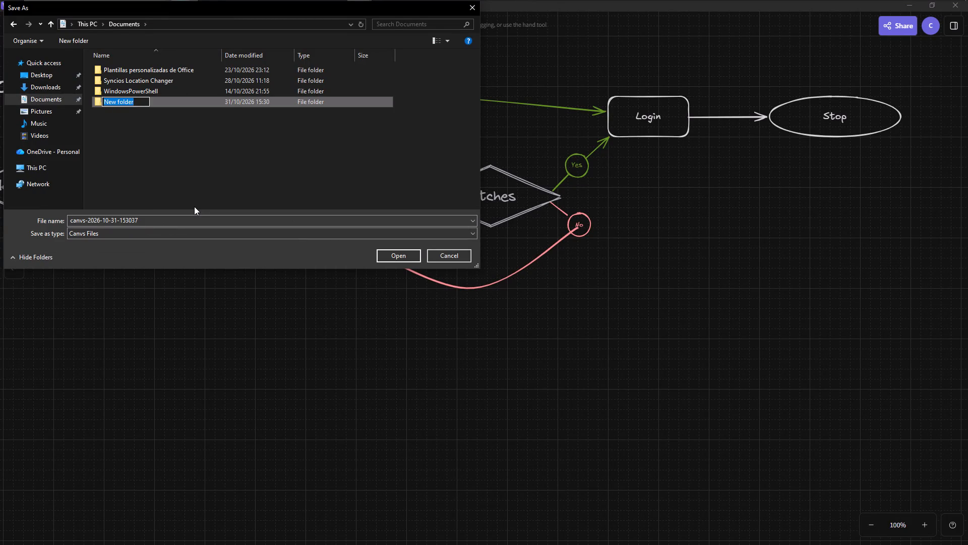
type("can")
type("vas")
left_click(203, 165)
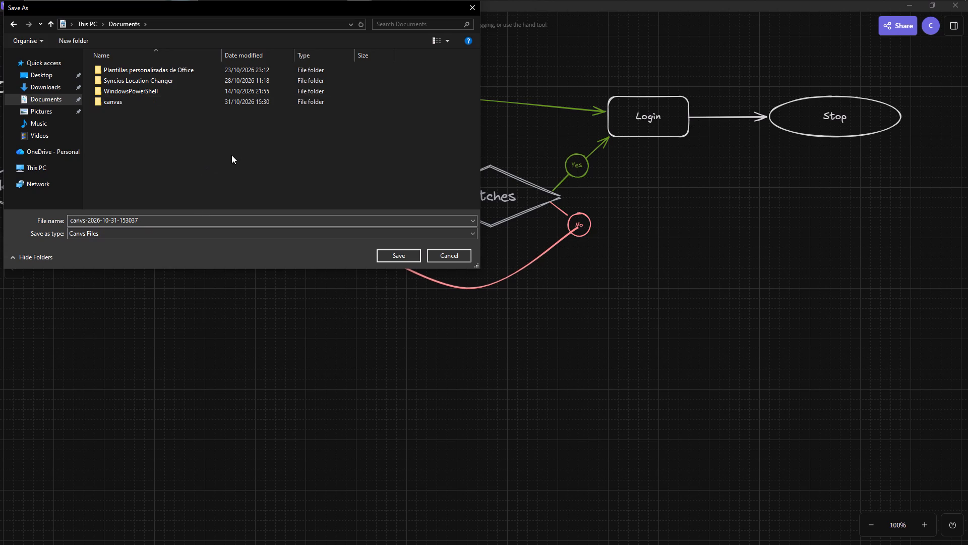
Save the flowchart as a Canvs file in the canvas folder, keeping the suggested file name.
double_click(206, 103)
left_click(392, 258)
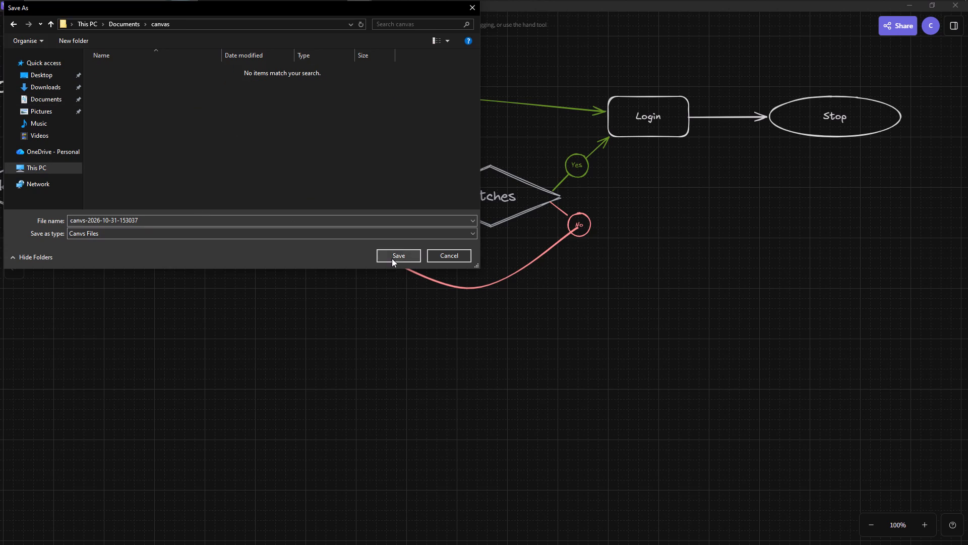
left_click(324, 348)
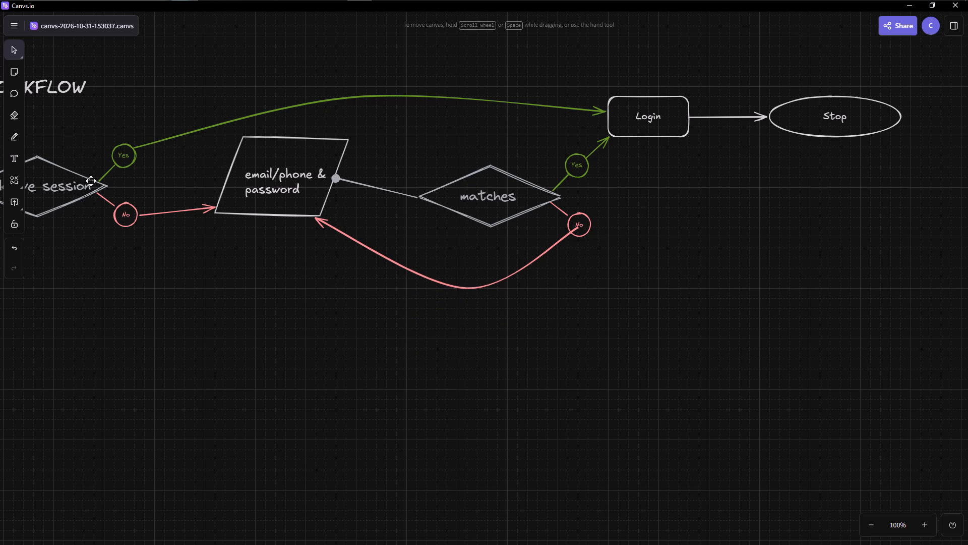
Undo a trial pen stroke near the No arrow and draw a freehand signature on the empty canvas beyond the Stop ellipse.
left_click(13, 135)
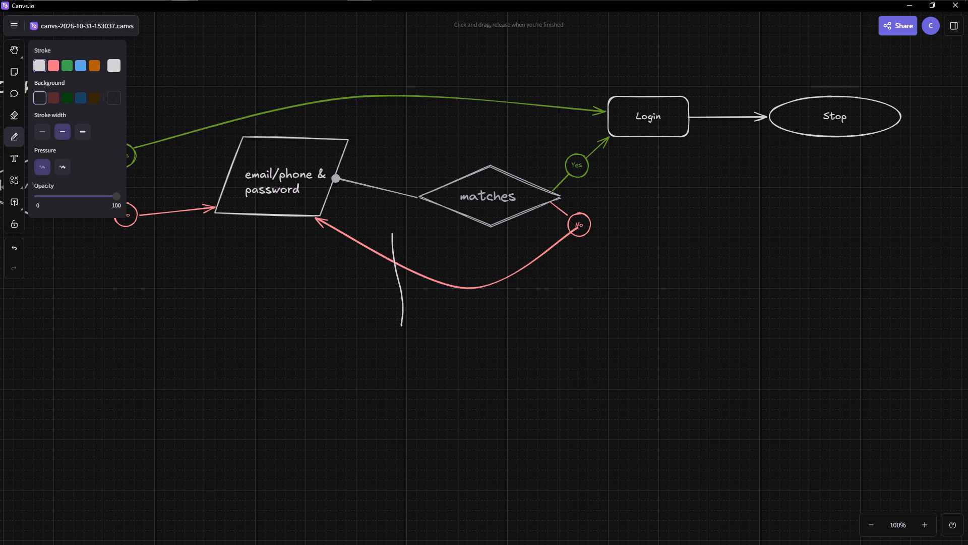
key("ctrl+z")
right_click_drag(368, 350, 0, 312)
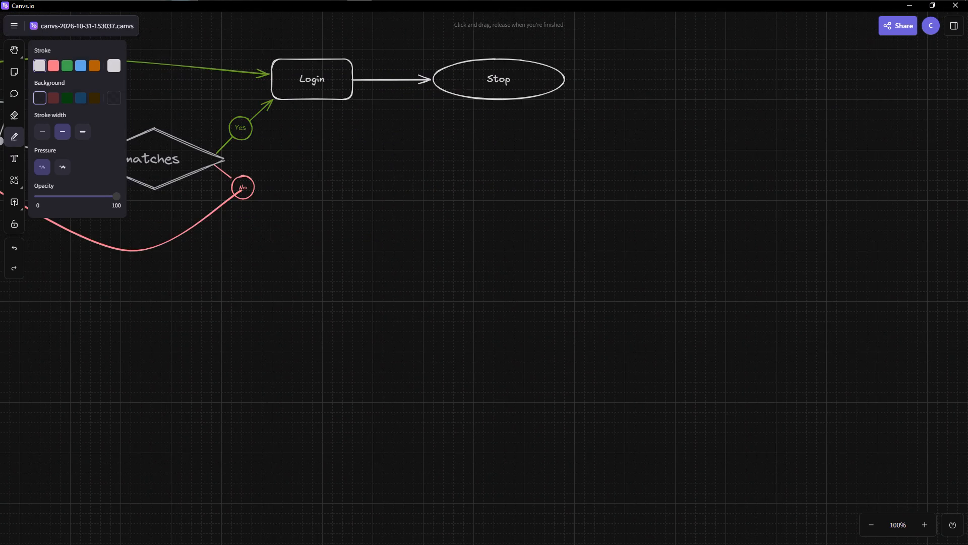
right_click_drag(671, 281, 201, 269)
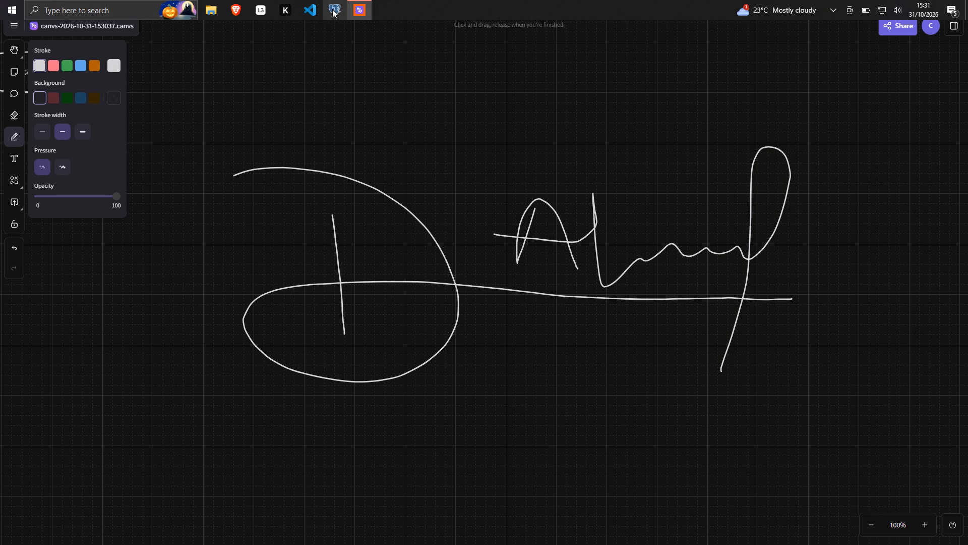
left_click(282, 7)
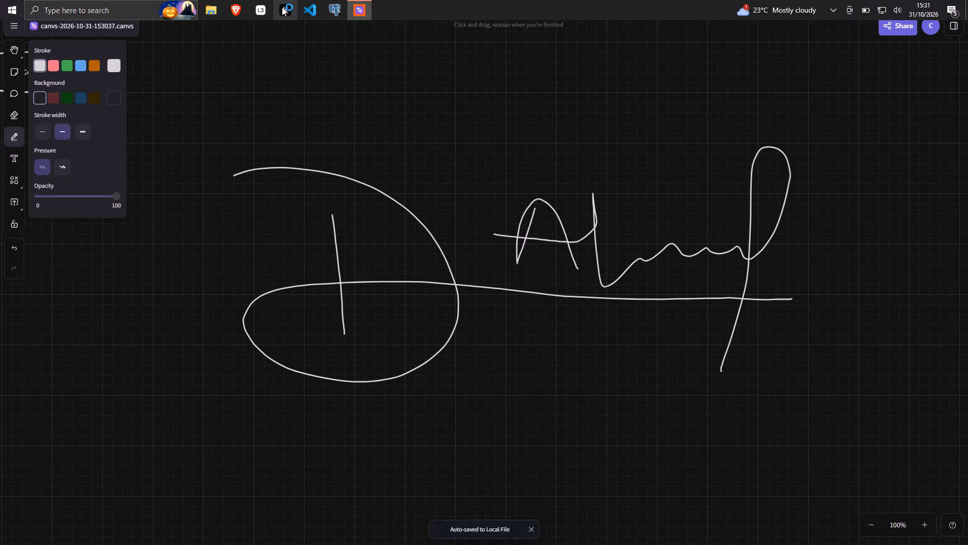